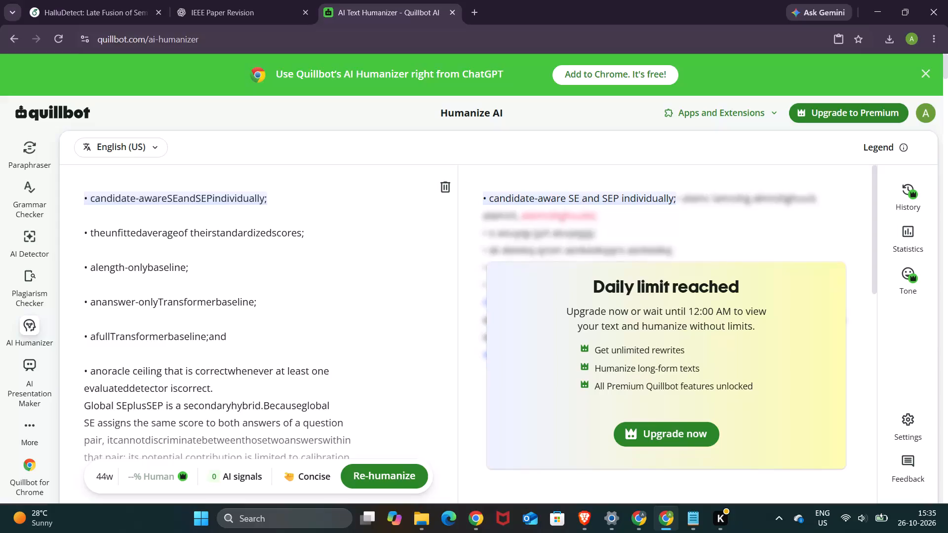
Close the QuillBot AI Humanizer page and return to the HalluDetect project in Overleaf.
{"action": "left_click", "coordinate": [454, 10]}
{"action": "left_click", "coordinate": [88, 0]}
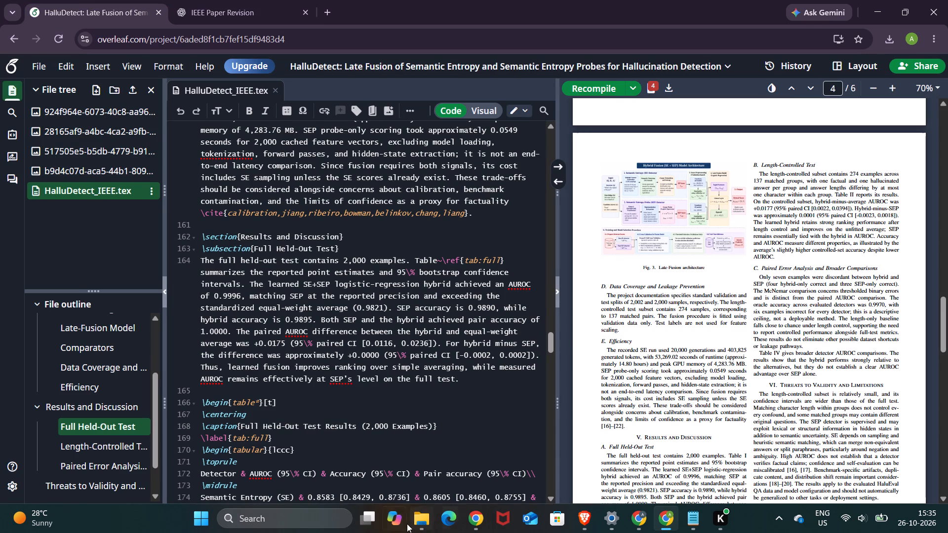
Open the Turnitin report HalluDetect (1) (1) (2) from the Downloads folder and examine the highlighted passages around Results and Discussion.
{"action": "left_click", "coordinate": [420, 524]}
{"action": "scroll", "coordinate": [136, 232], "scroll_direction": "up", "scroll_amount": 2}
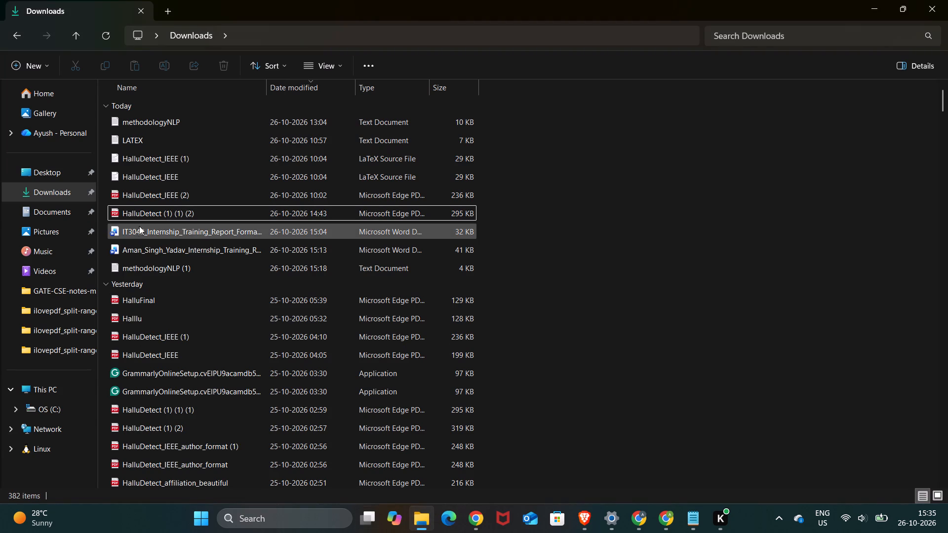
{"action": "double_click", "coordinate": [149, 213]}
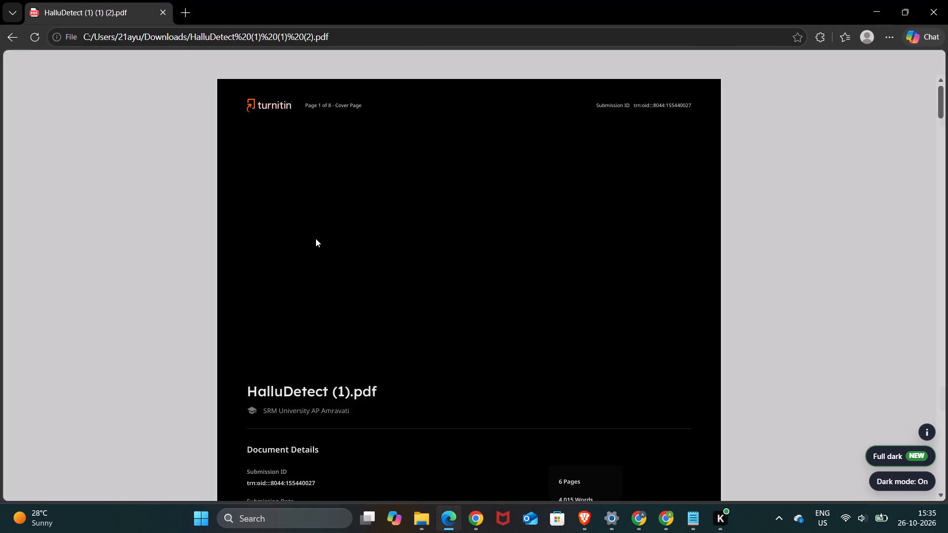
{"action": "scroll", "coordinate": [316, 238], "scroll_direction": "down", "scroll_amount": 5}
{"action": "scroll", "coordinate": [316, 238], "scroll_direction": "up", "scroll_amount": 13}
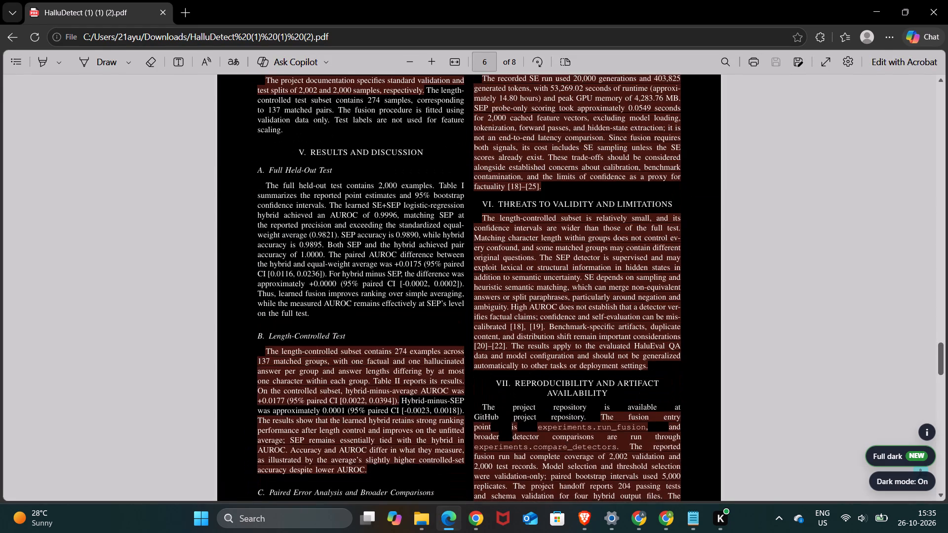
{"action": "scroll", "coordinate": [331, 242], "scroll_direction": "up", "scroll_amount": 1}
{"action": "scroll", "coordinate": [344, 245], "scroll_direction": "down", "scroll_amount": 1}
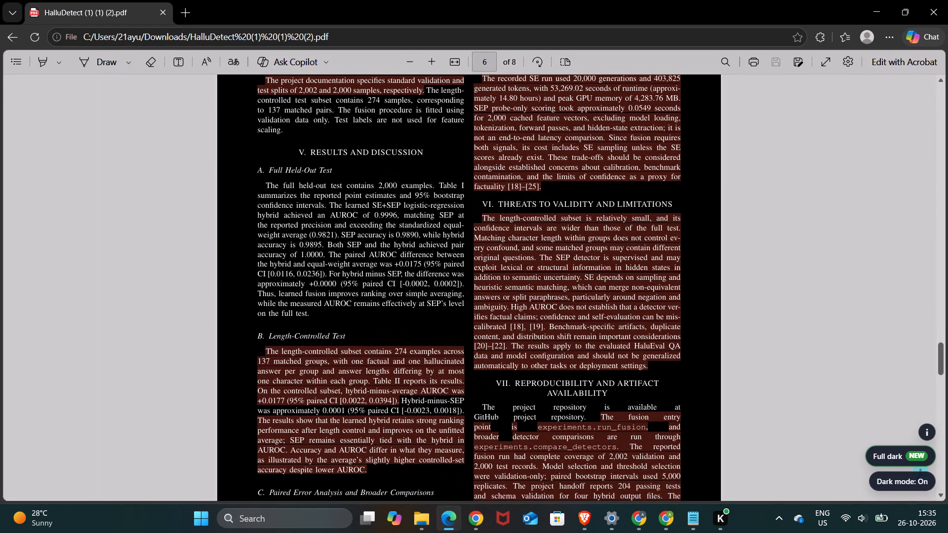
Compare the Turnitin report's highlighted passages with the Results and Discussion source and compiled pages in Overleaf.
{"action": "left_click", "coordinate": [662, 526]}
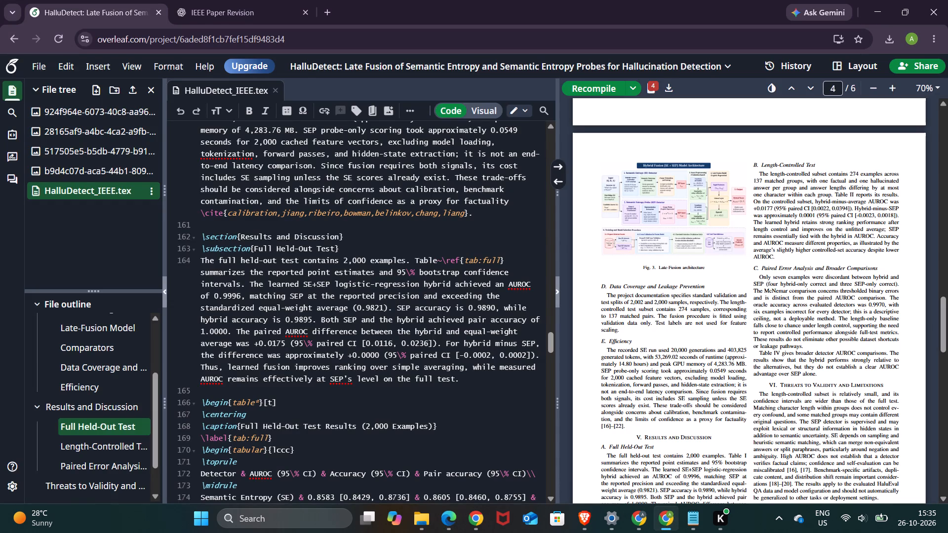
{"action": "scroll", "coordinate": [316, 310], "scroll_direction": "down", "scroll_amount": 1}
{"action": "scroll", "coordinate": [649, 365], "scroll_direction": "down", "scroll_amount": 2}
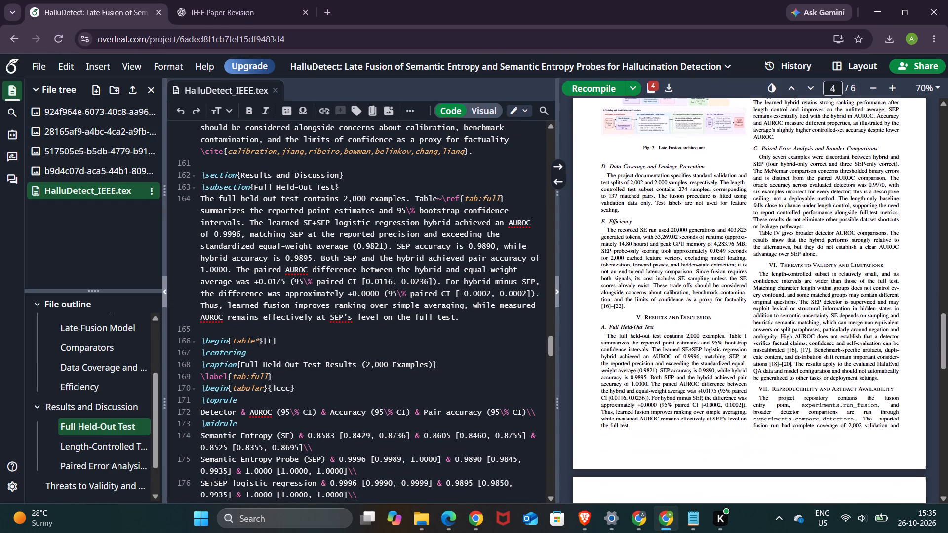
{"action": "scroll", "coordinate": [641, 345], "scroll_direction": "up", "scroll_amount": 2}
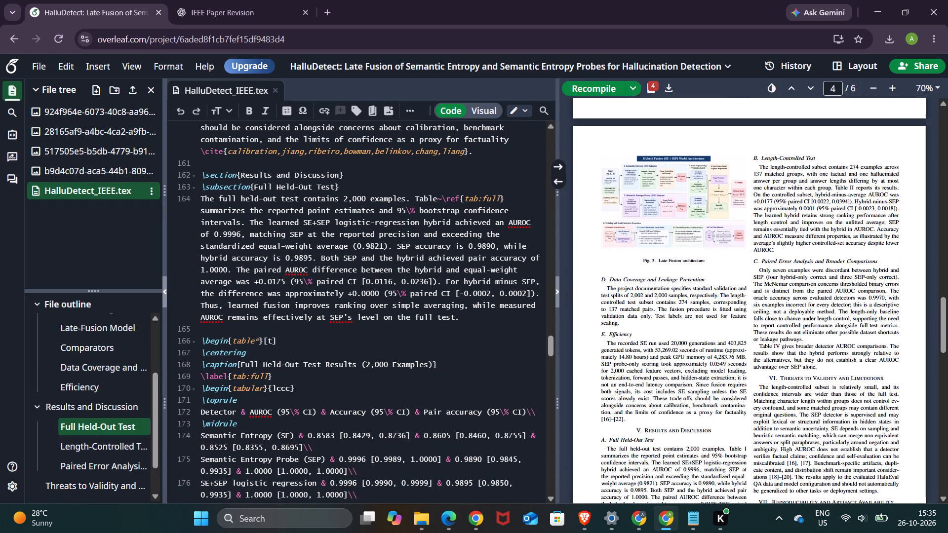
{"action": "left_click", "coordinate": [456, 528]}
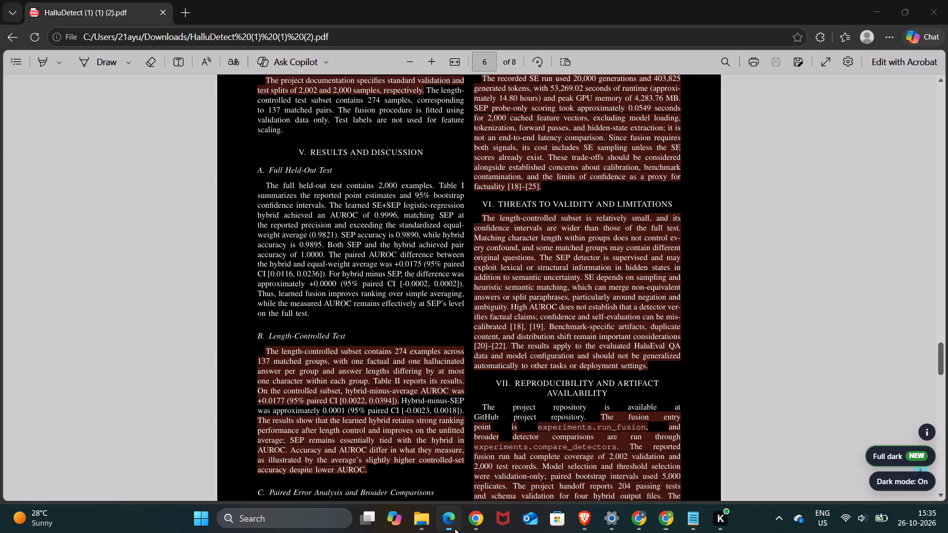
{"action": "left_click", "coordinate": [646, 515]}
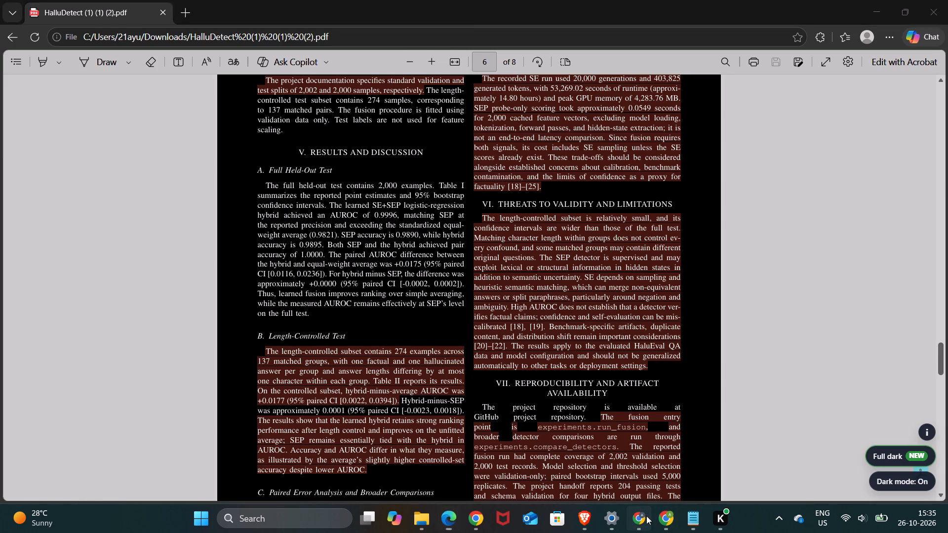
{"action": "left_click", "coordinate": [669, 512]}
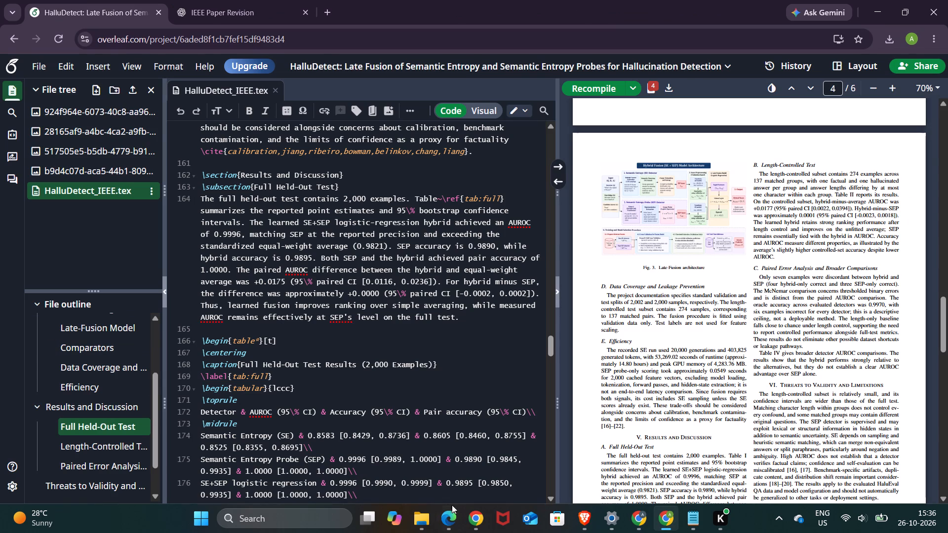
{"action": "left_click", "coordinate": [450, 526]}
{"action": "left_click", "coordinate": [450, 526]}
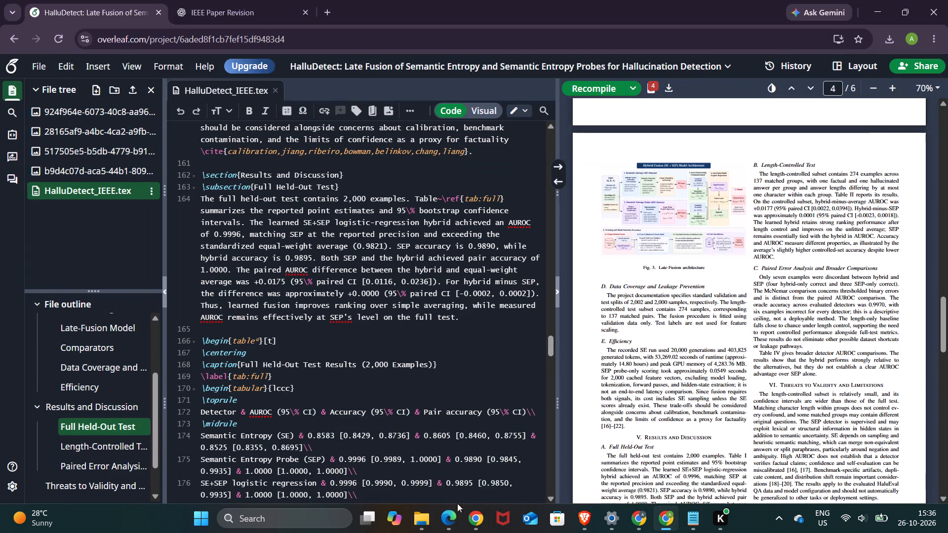
{"action": "scroll", "coordinate": [683, 382], "scroll_direction": "down", "scroll_amount": 1}
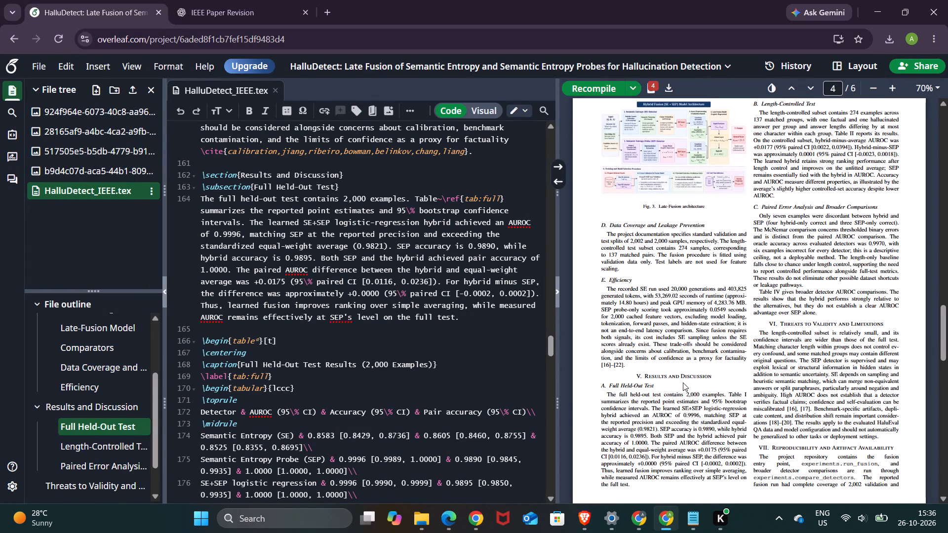
{"action": "scroll", "coordinate": [815, 257], "scroll_direction": "up", "scroll_amount": 2}
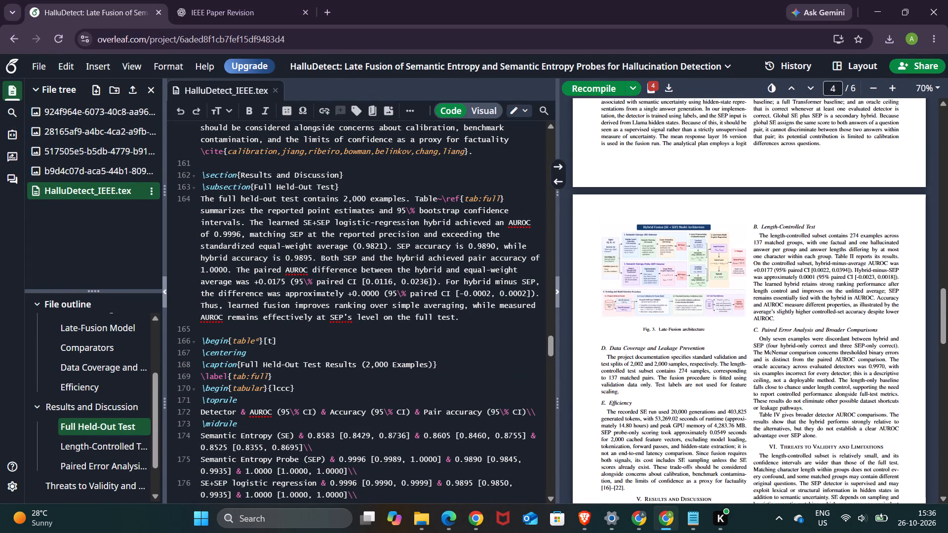
{"action": "scroll", "coordinate": [350, 325], "scroll_direction": "down", "scroll_amount": 2}
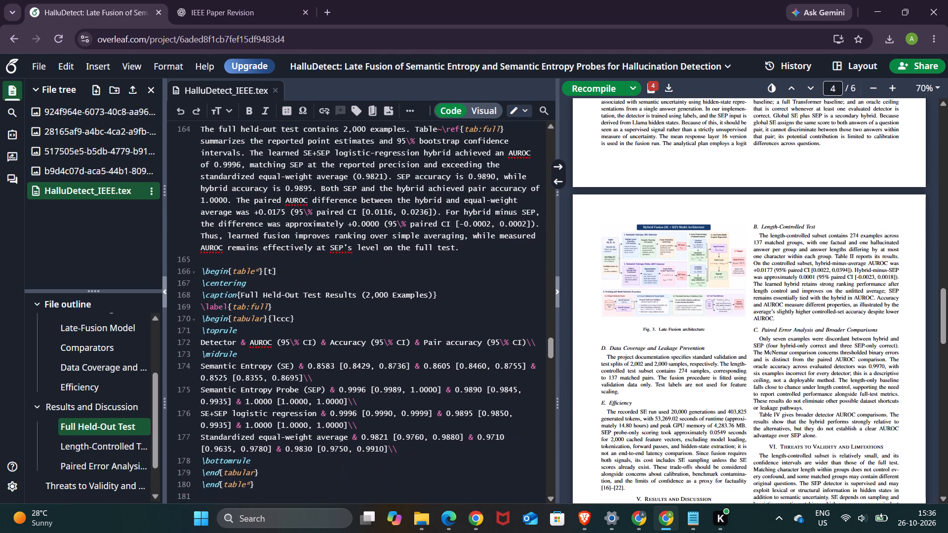
{"action": "scroll", "coordinate": [353, 333], "scroll_direction": "down", "scroll_amount": 2}
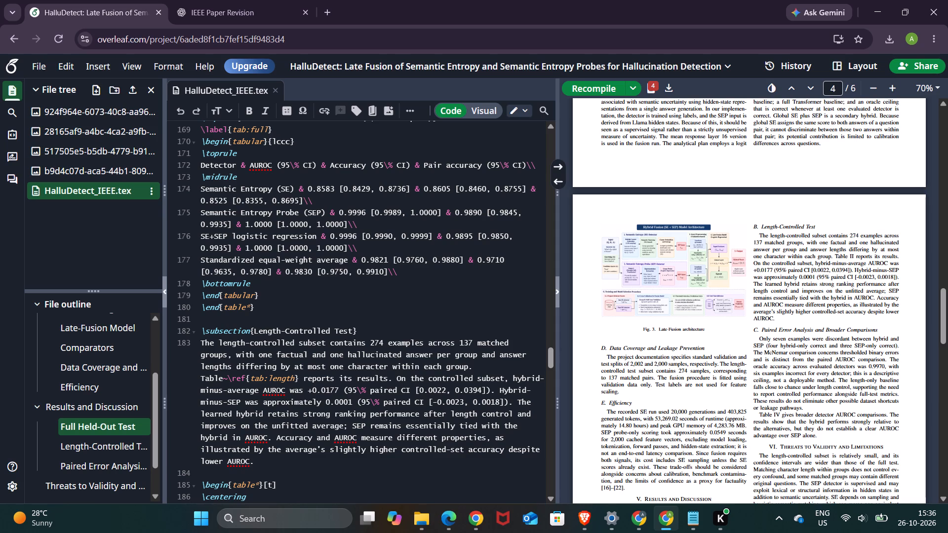
{"action": "left_click", "coordinate": [448, 517]}
{"action": "left_click", "coordinate": [448, 517]}
Review the reworded paragraphs in Notepad against the Length-Controlled Test text in Overleaf.
{"action": "left_click", "coordinate": [692, 519]}
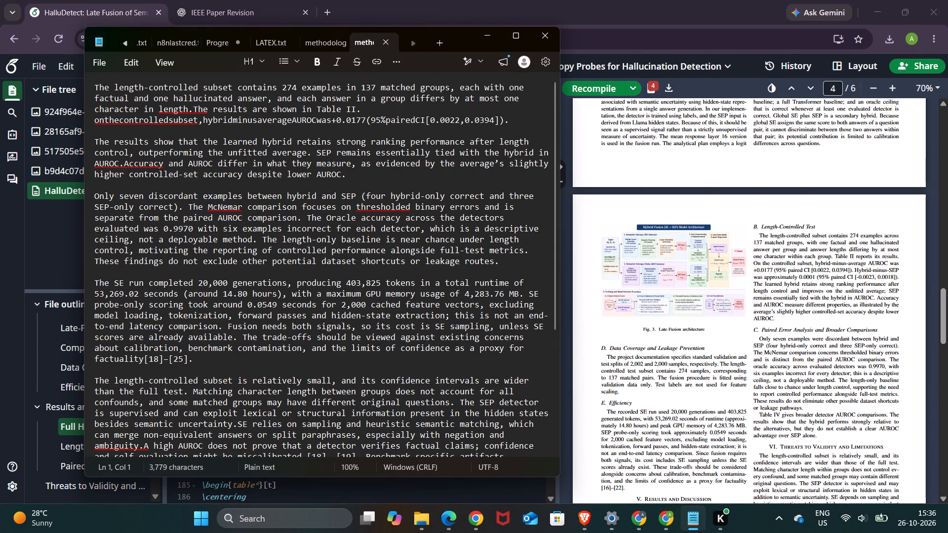
{"action": "scroll", "coordinate": [353, 272], "scroll_direction": "down", "scroll_amount": 1}
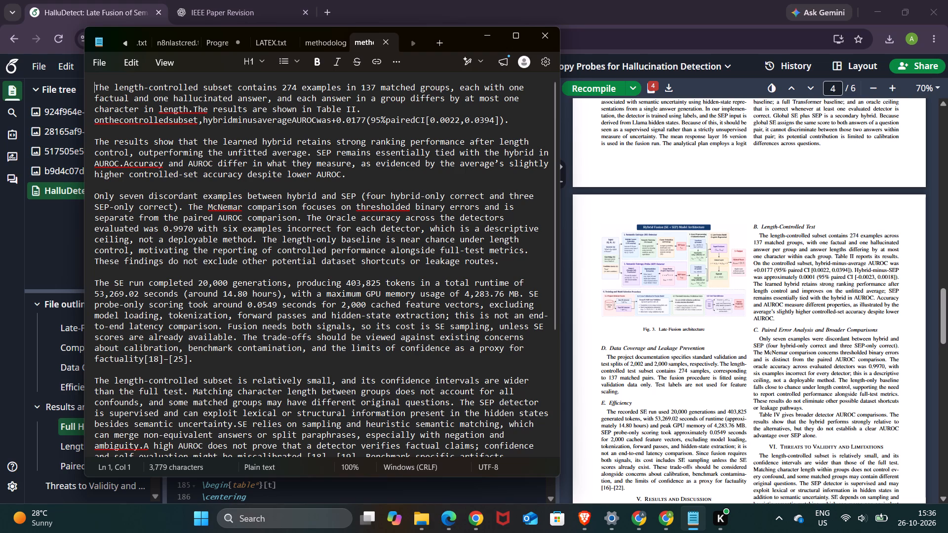
{"action": "scroll", "coordinate": [135, 189], "scroll_direction": "up", "scroll_amount": 2}
{"action": "scroll", "coordinate": [348, 298], "scroll_direction": "up", "scroll_amount": 4}
{"action": "scroll", "coordinate": [344, 296], "scroll_direction": "down", "scroll_amount": 7}
{"action": "scroll", "coordinate": [340, 286], "scroll_direction": "up", "scroll_amount": 8}
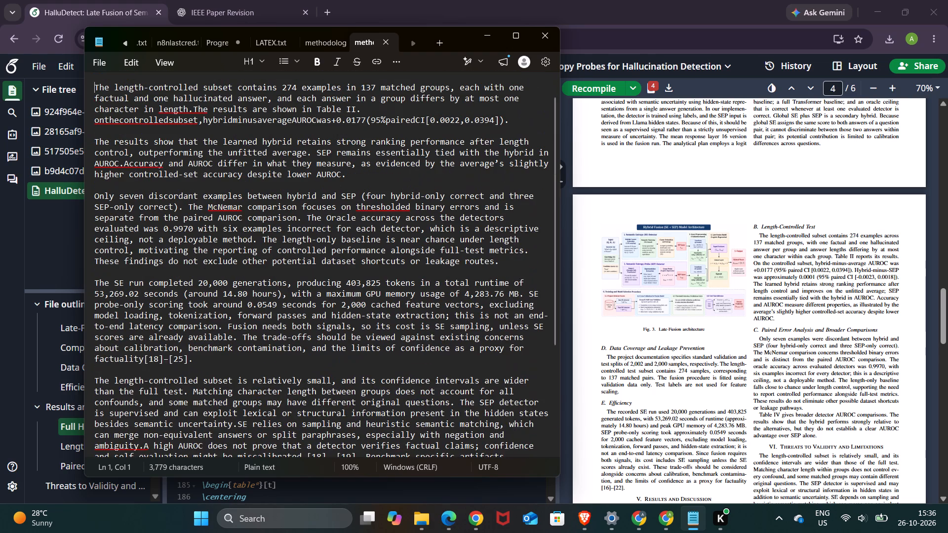
{"action": "scroll", "coordinate": [287, 263], "scroll_direction": "up", "scroll_amount": 4}
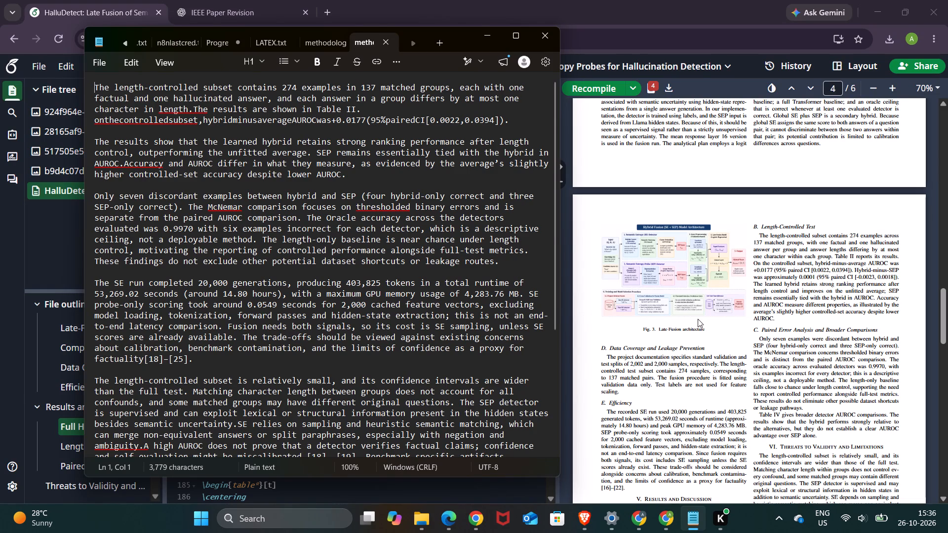
{"action": "left_click", "coordinate": [671, 301]}
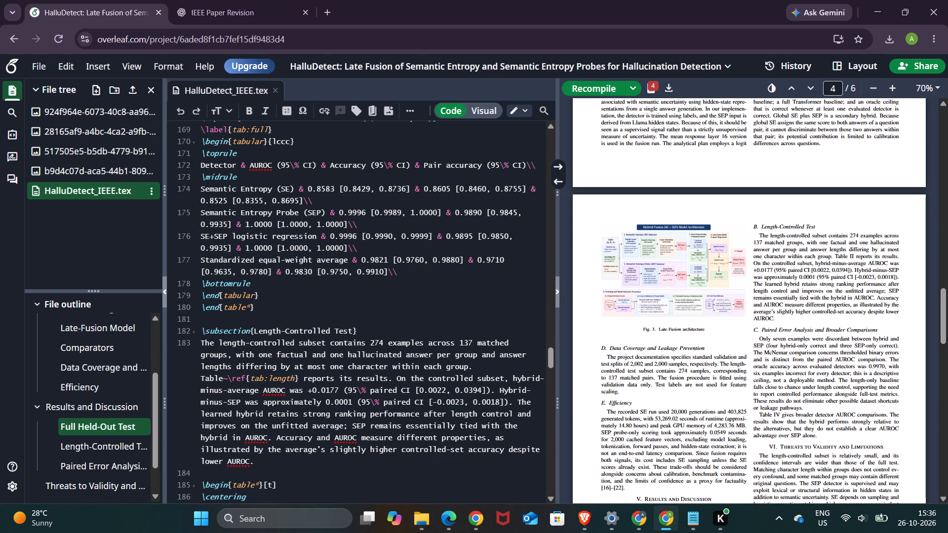
{"action": "left_click", "coordinate": [682, 520]}
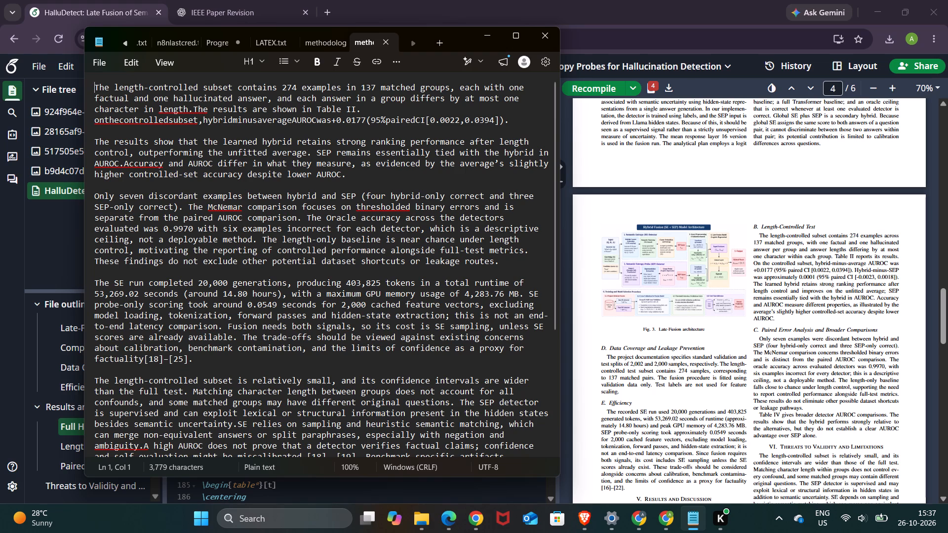
{"action": "left_click", "coordinate": [696, 386]}
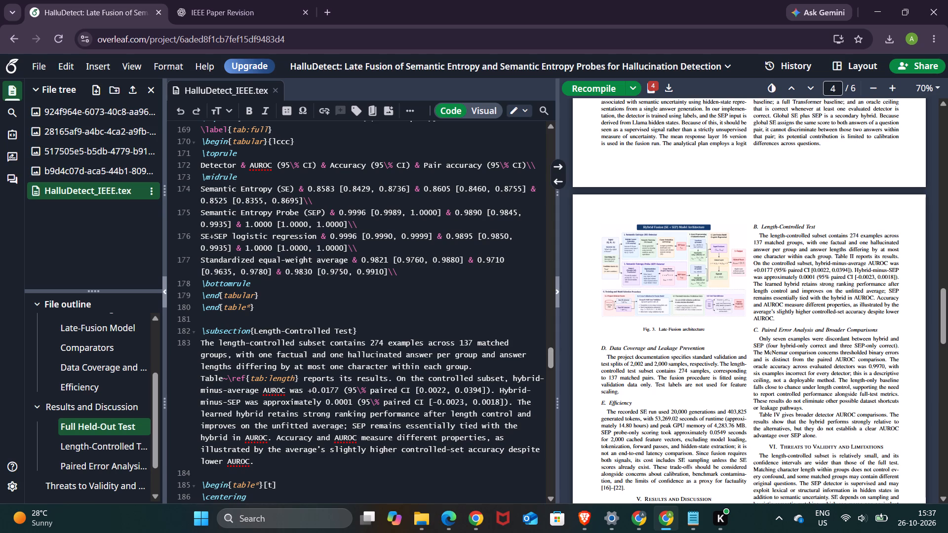
Replace the Length-Controlled Test subsection's opening sentence in Overleaf with the reworded first sentence from Notepad, adding a line break after it.
{"action": "left_click", "coordinate": [691, 518]}
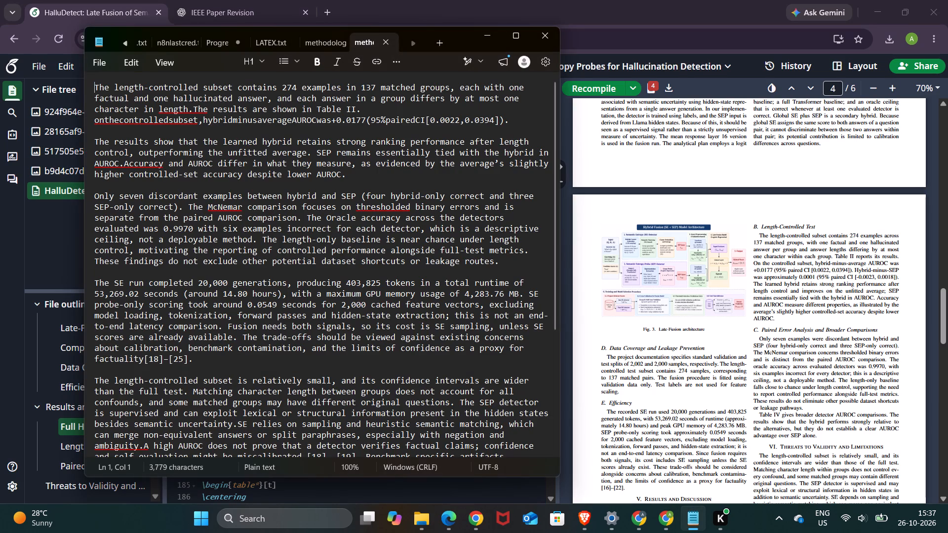
{"action": "left_click_drag", "start_coordinate": [193, 110], "coordinate": [94, 89]}
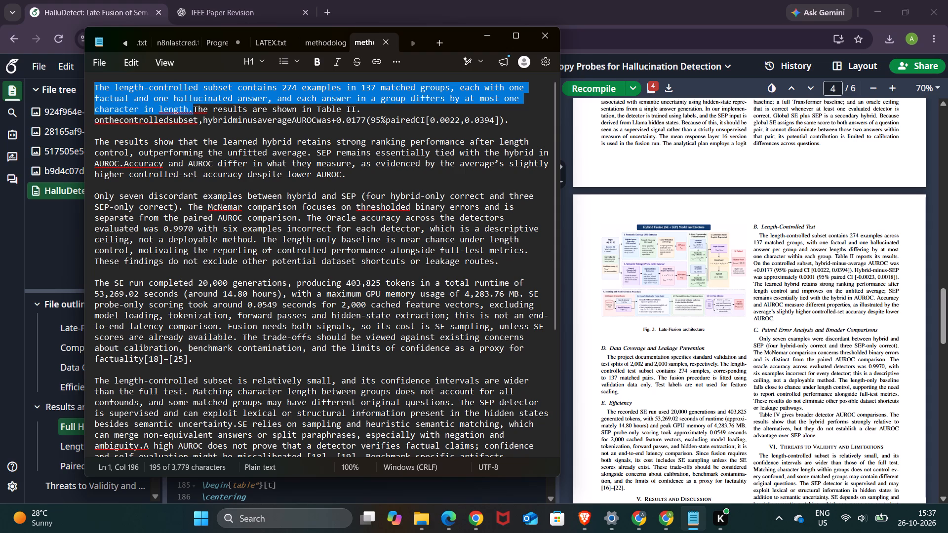
{"action": "key", "text": "ctrl+c"}
{"action": "left_click", "coordinate": [596, 239]}
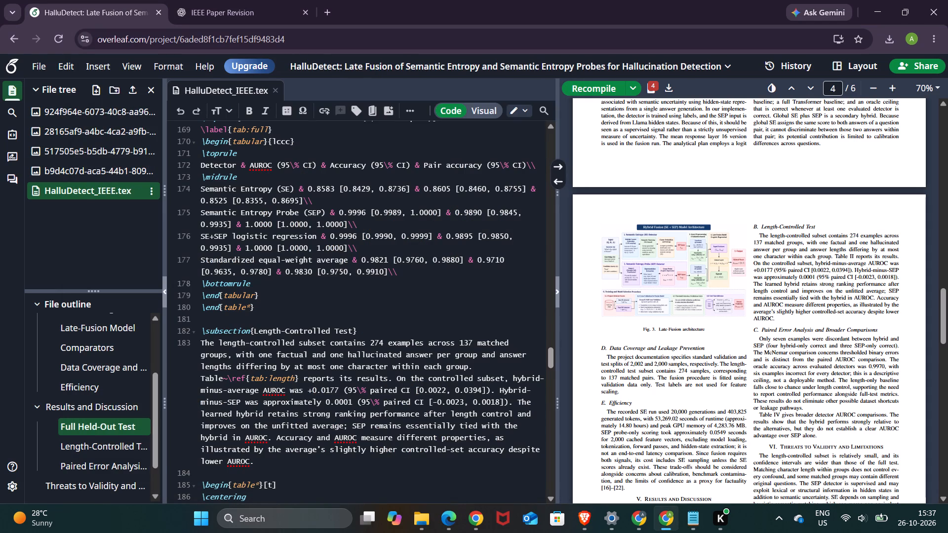
{"action": "left_click_drag", "start_coordinate": [477, 364], "coordinate": [200, 339]}
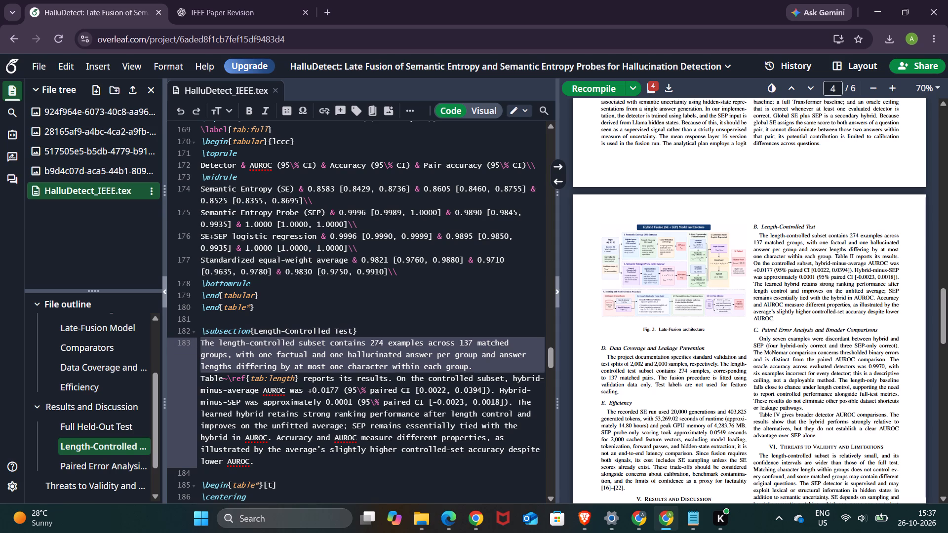
{"action": "left_click_drag", "start_coordinate": [200, 339], "coordinate": [200, 339]}
{"action": "key", "text": "BackSpace"}
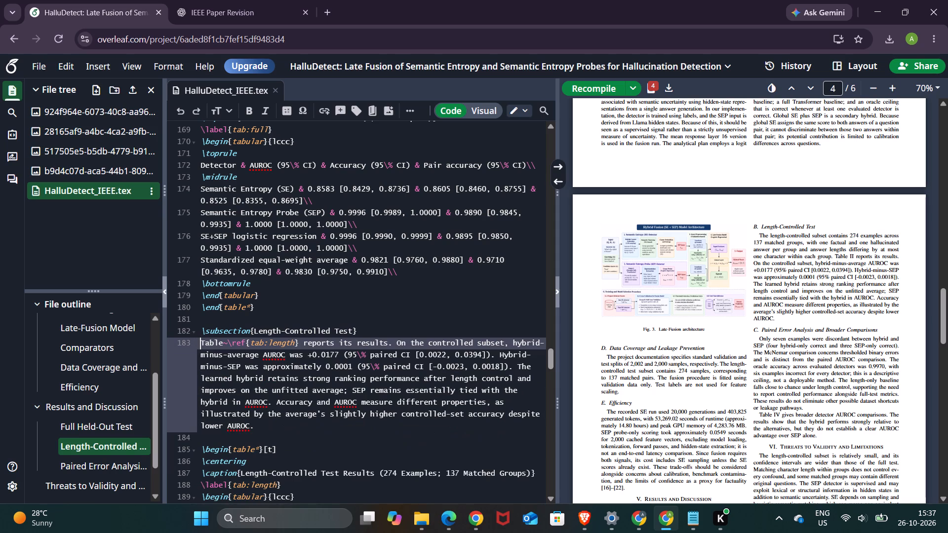
{"action": "key", "text": "ctrl+v"}
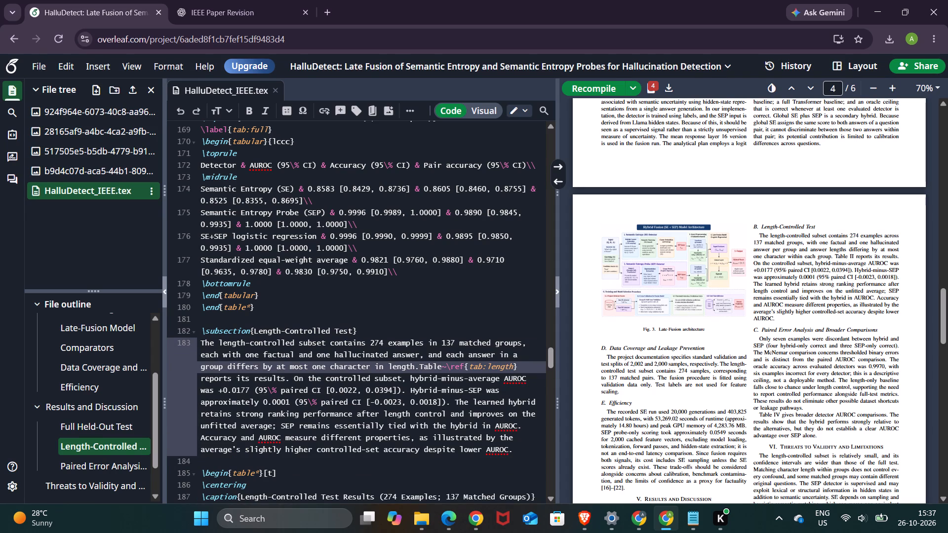
{"action": "key", "text": "Return"}
{"action": "left_click", "coordinate": [448, 371]}
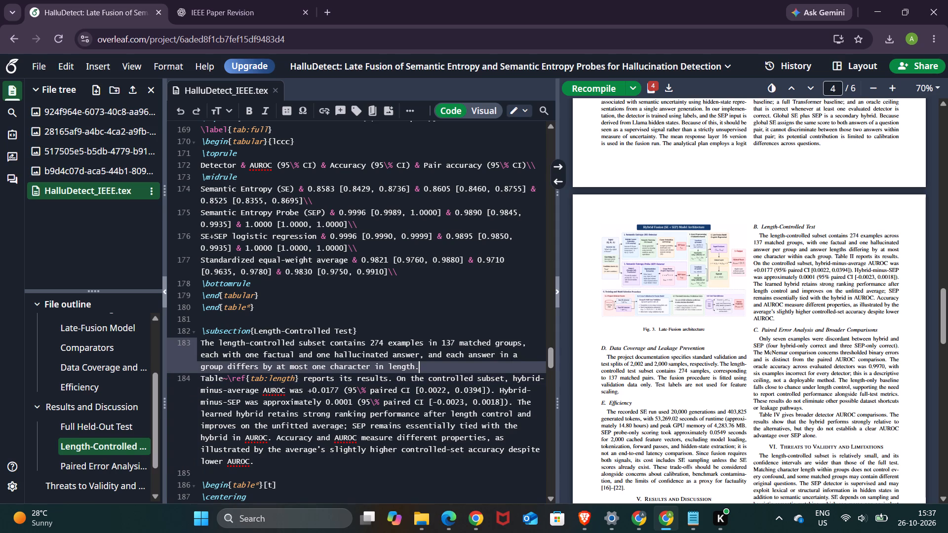
Compare the reworded Length-Controlled Test paragraphs in Notepad with the Turnitin report's highlighted passages and the Overleaf source.
{"action": "left_click", "coordinate": [687, 519]}
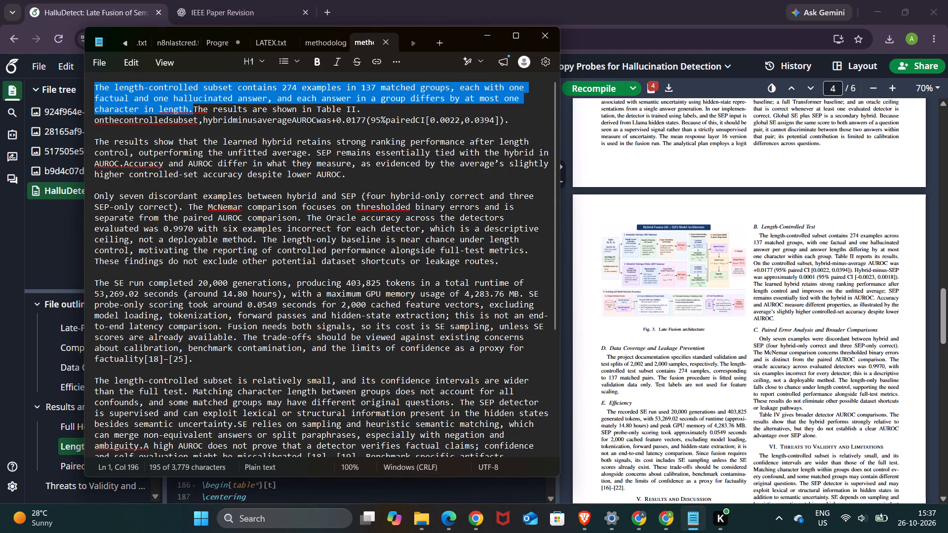
{"action": "left_click", "coordinate": [594, 226]}
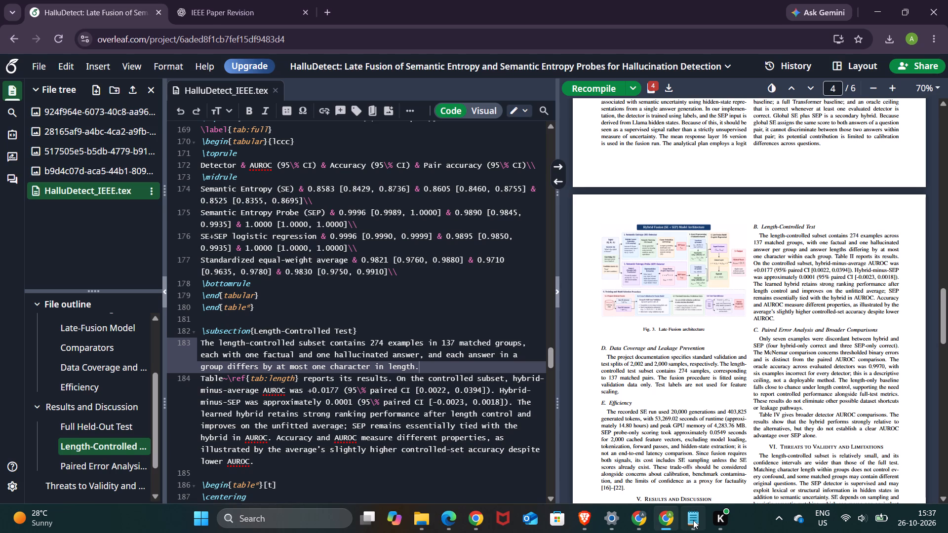
{"action": "left_click", "coordinate": [449, 513]}
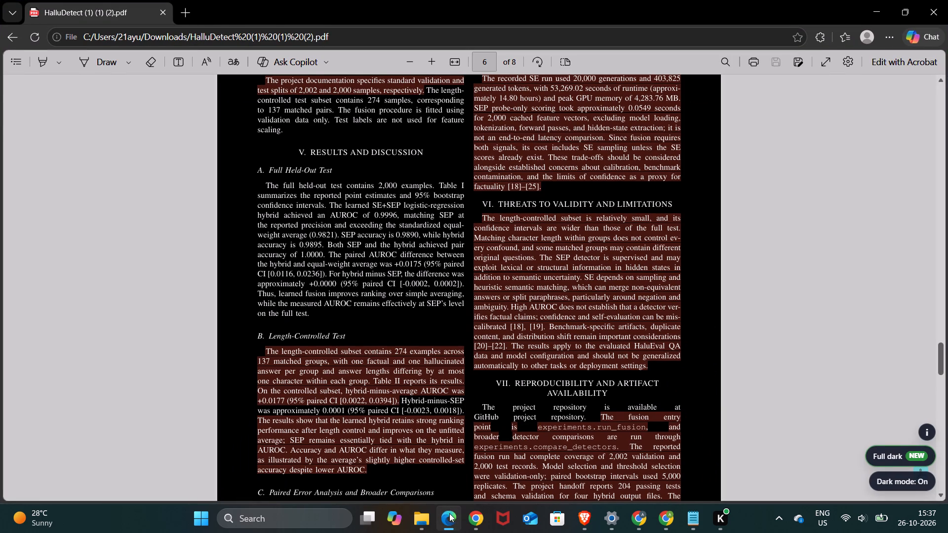
{"action": "left_click", "coordinate": [449, 513]}
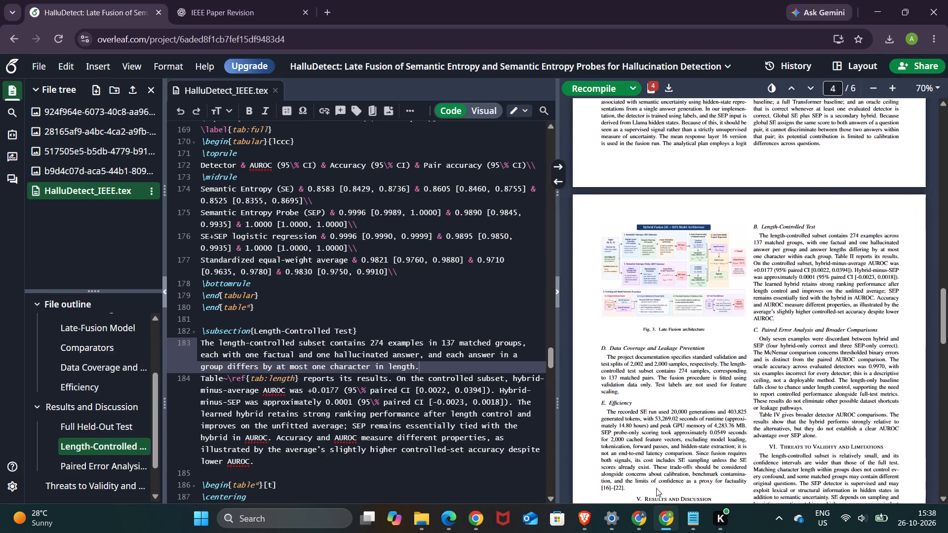
{"action": "left_click", "coordinate": [690, 518]}
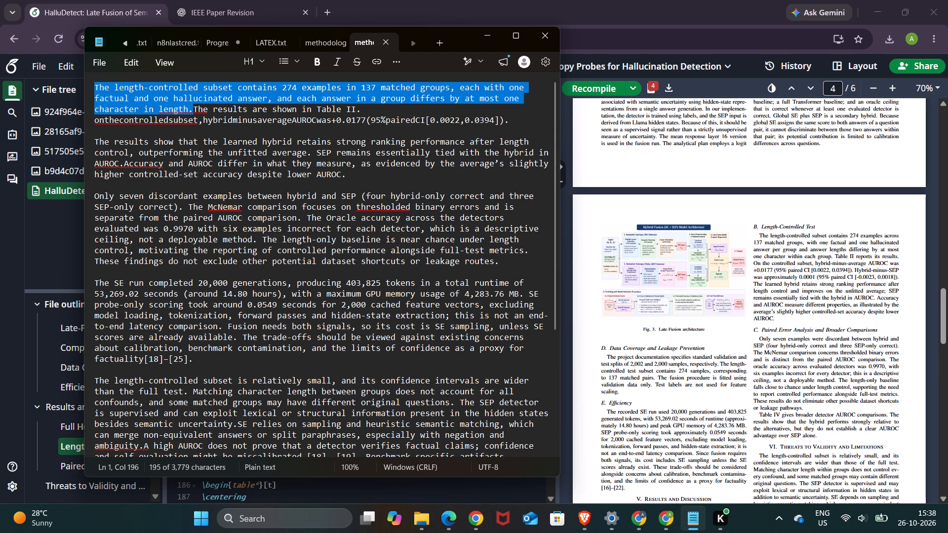
{"action": "left_click_drag", "start_coordinate": [96, 139], "coordinate": [352, 177]}
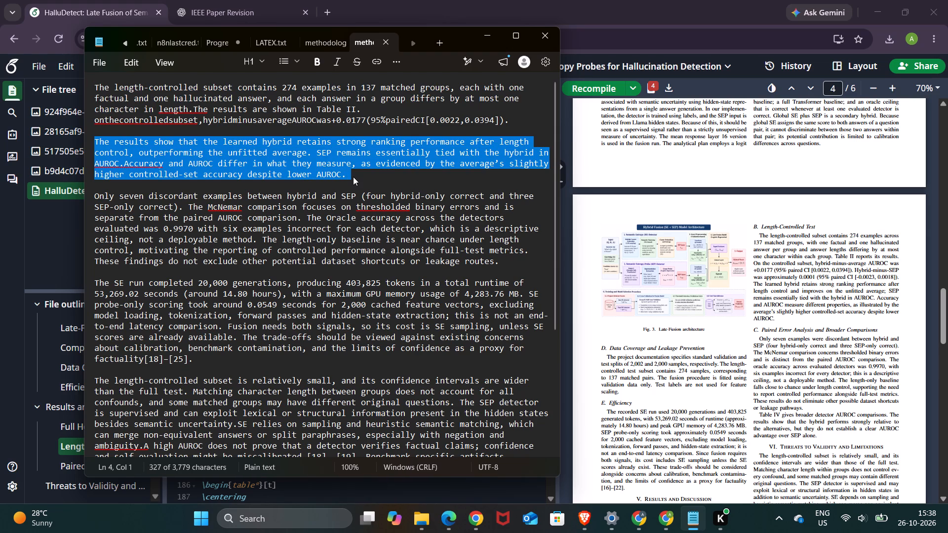
{"action": "key", "text": "ctrl+c"}
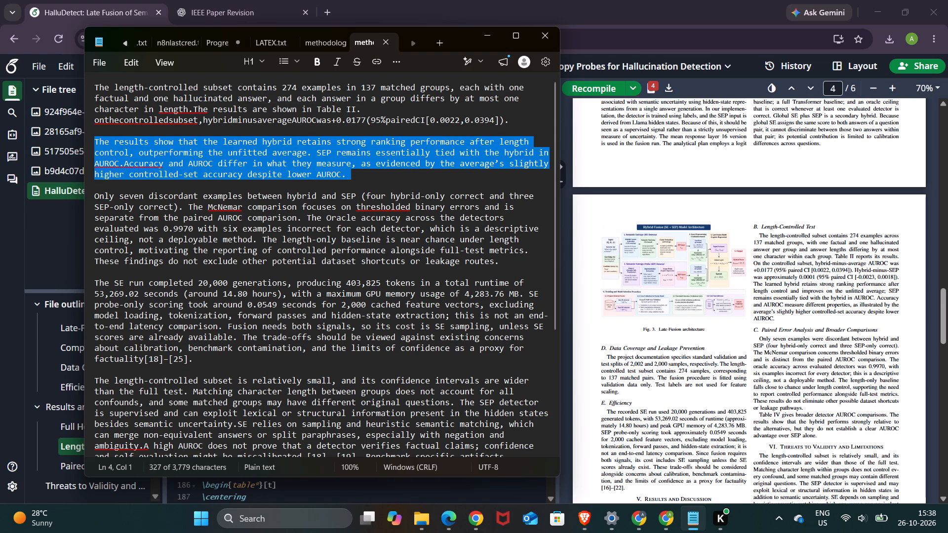
{"action": "left_click", "coordinate": [415, 189], "text": "ctrl"}
{"action": "left_click", "coordinate": [453, 524], "text": "ctrl"}
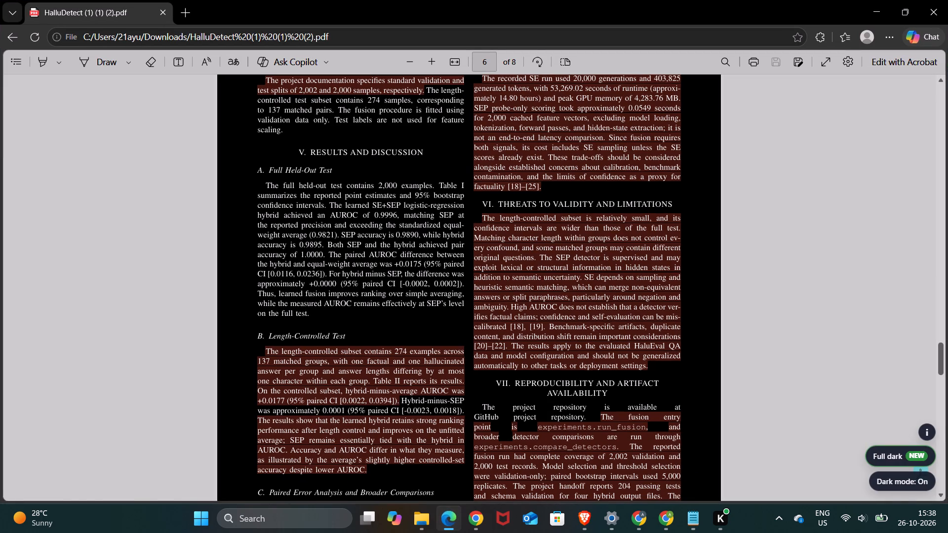
{"action": "left_click_drag", "start_coordinate": [476, 480], "coordinate": [492, 509], "text": "ctrl"}
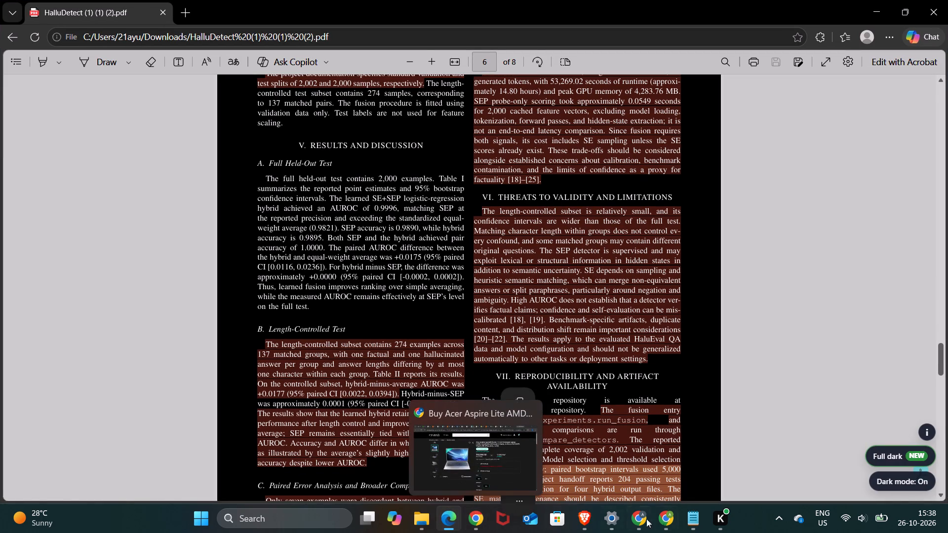
{"action": "left_click", "coordinate": [664, 517], "text": "ctrl"}
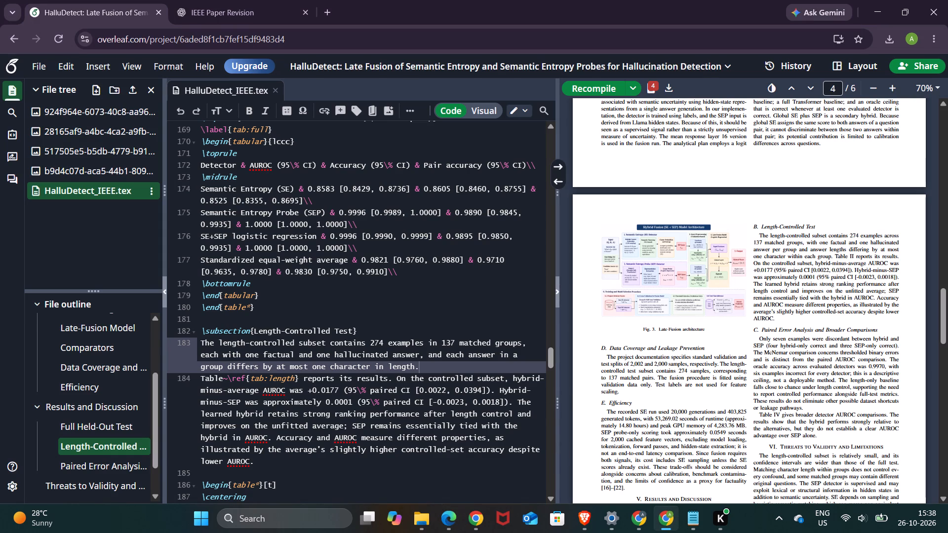
{"action": "left_click", "coordinate": [685, 520], "text": "ctrl"}
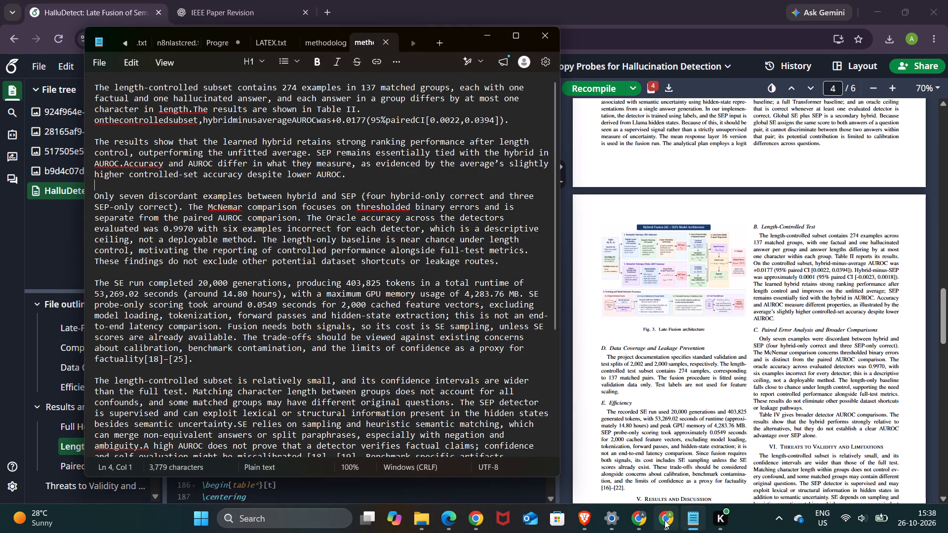
{"action": "left_click", "coordinate": [664, 520], "text": "ctrl"}
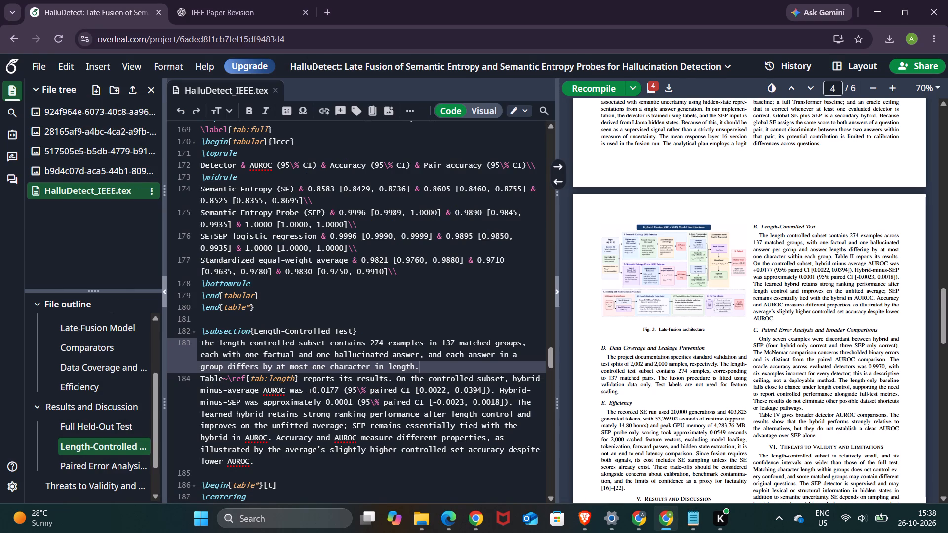
Replace the Length-Controlled Test text from "The learned hybrid retains" through "lower AUROC." in Overleaf with Notepad's reworded paragraph starting "The results show".
{"action": "left_click", "coordinate": [695, 519], "text": "ctrl"}
{"action": "left_click_drag", "start_coordinate": [363, 175], "coordinate": [358, 176], "text": "ctrl"}
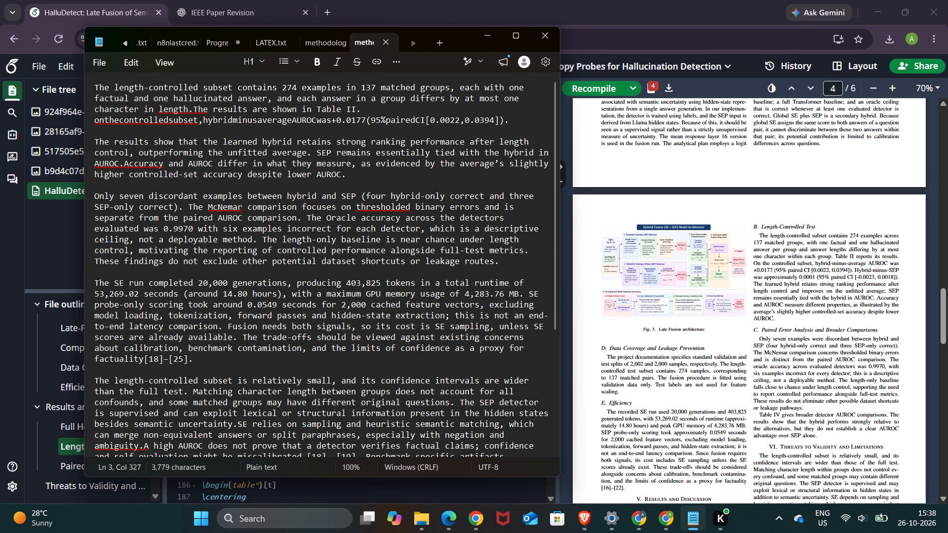
{"action": "left_click_drag", "start_coordinate": [358, 176], "coordinate": [83, 141], "text": "ctrl"}
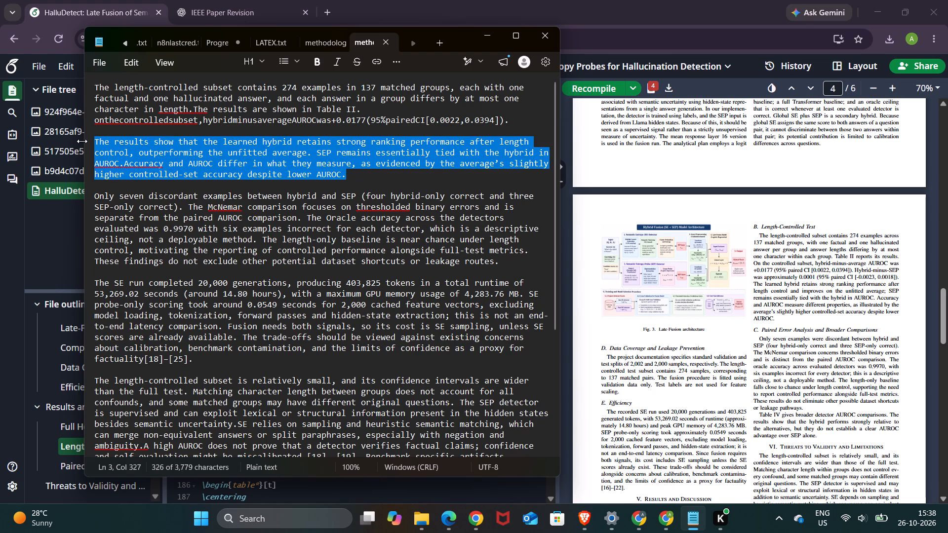
{"action": "key", "text": "ctrl+c"}
{"action": "left_click", "coordinate": [385, 188]}
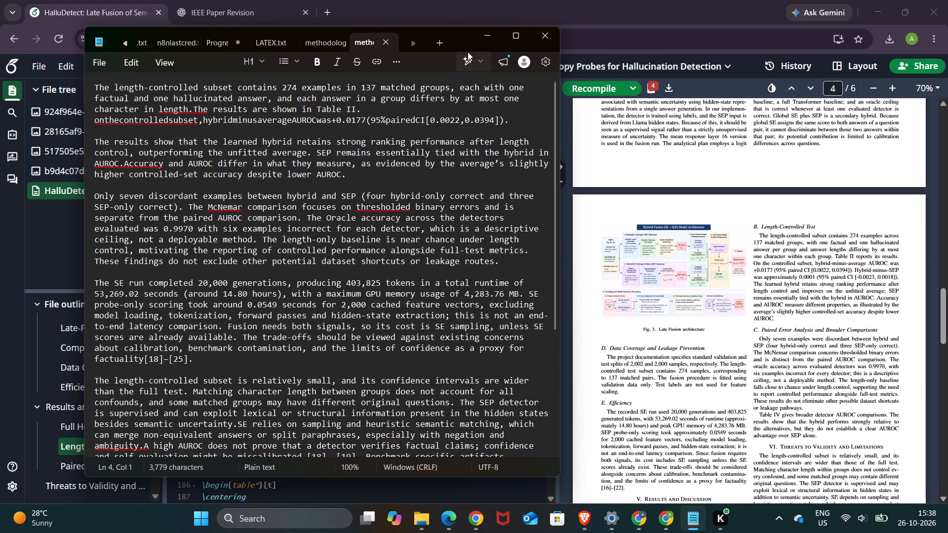
{"action": "left_click", "coordinate": [481, 35]}
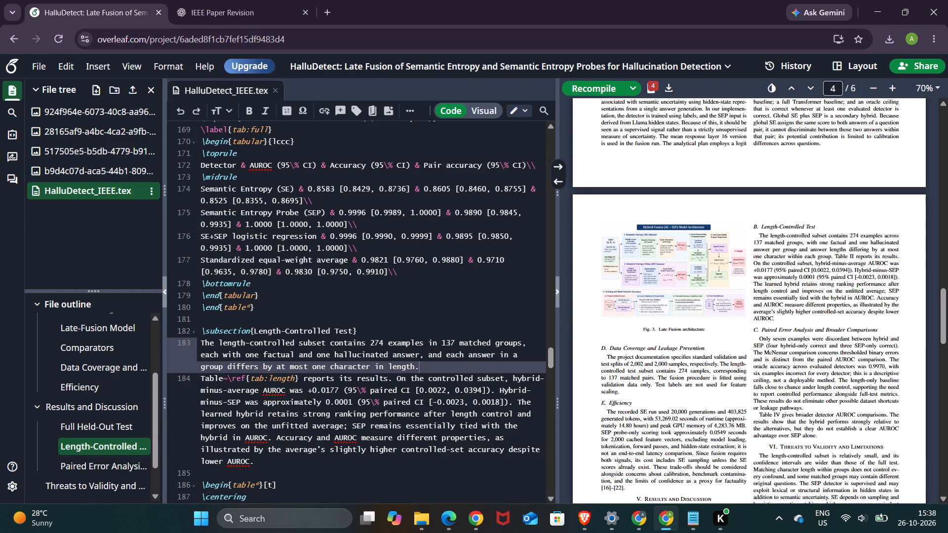
{"action": "left_click_drag", "start_coordinate": [517, 403], "coordinate": [519, 412]}
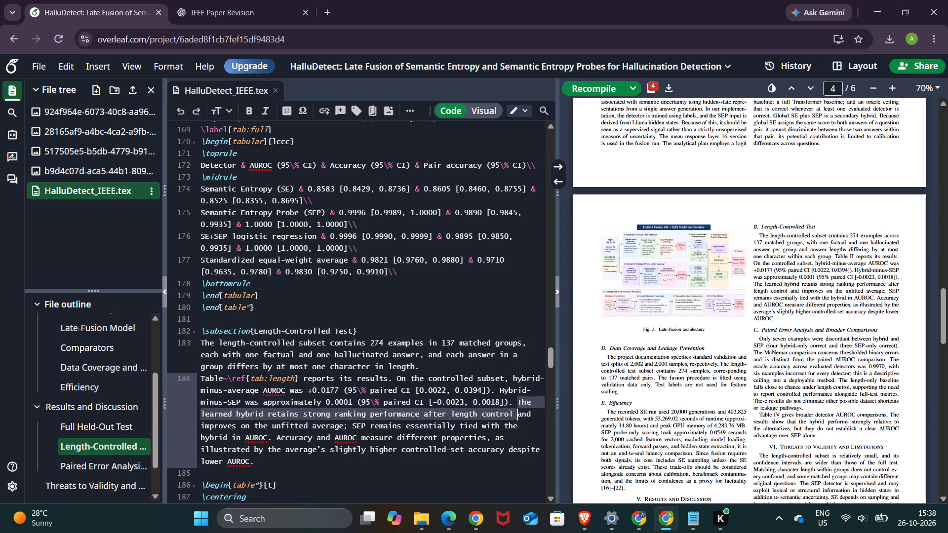
{"action": "left_click_drag", "start_coordinate": [519, 412], "coordinate": [505, 458]}
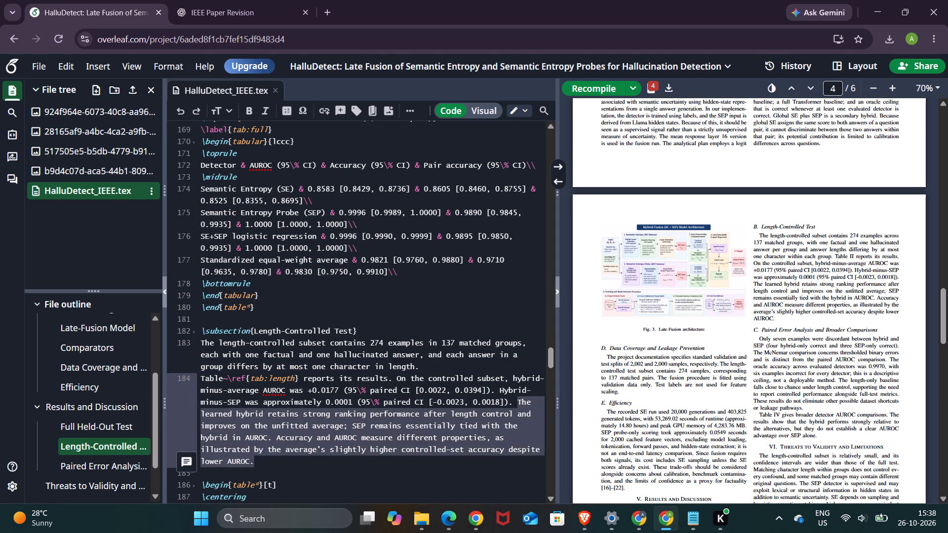
{"action": "key", "text": "BackSpace"}
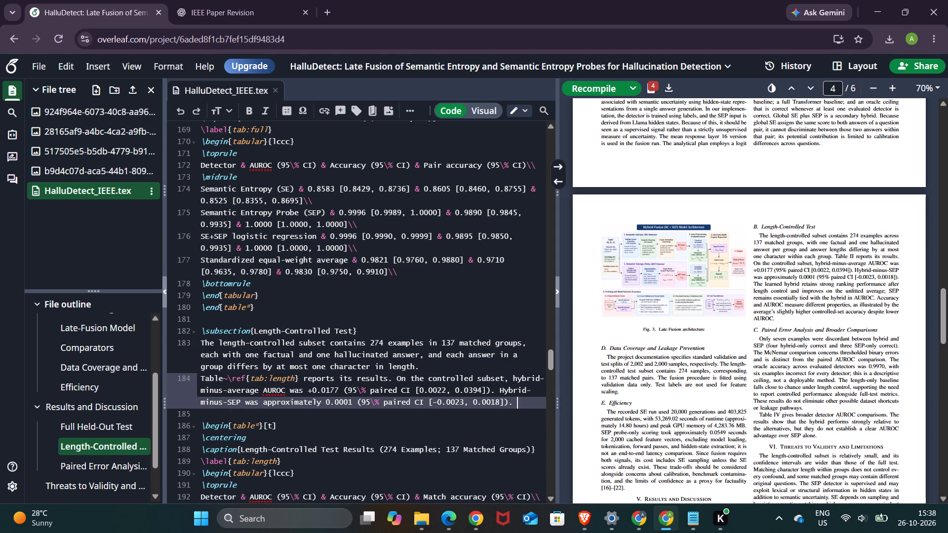
{"action": "key", "text": "ctrl+v"}
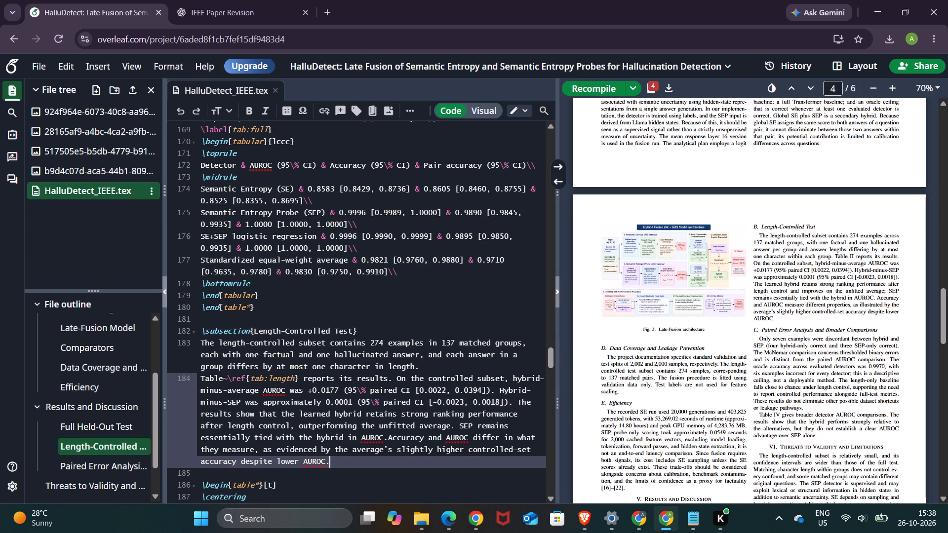
Recompile the paper to update the PDF with the reworded Length-Controlled Test subsection.
{"action": "scroll", "coordinate": [465, 444], "scroll_direction": "down", "scroll_amount": 2}
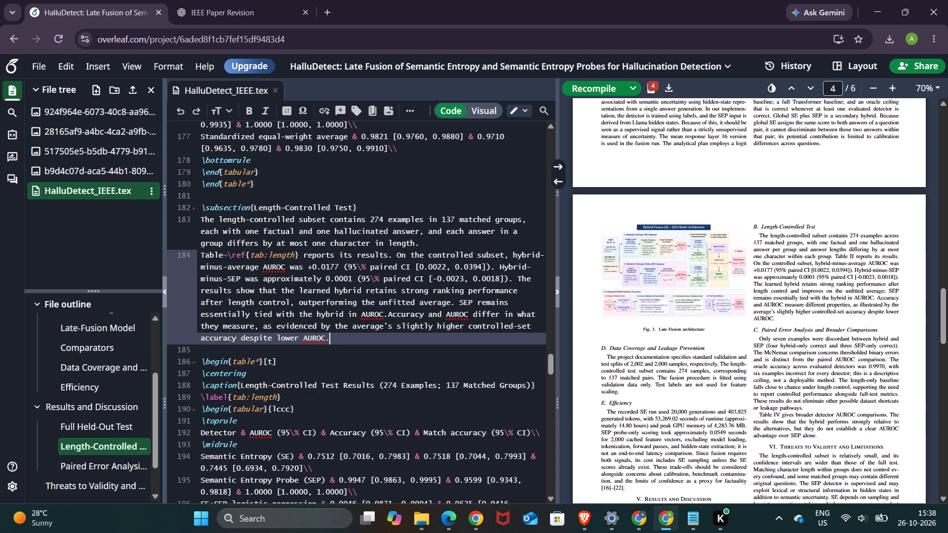
{"action": "scroll", "coordinate": [367, 353], "scroll_direction": "down", "scroll_amount": 1}
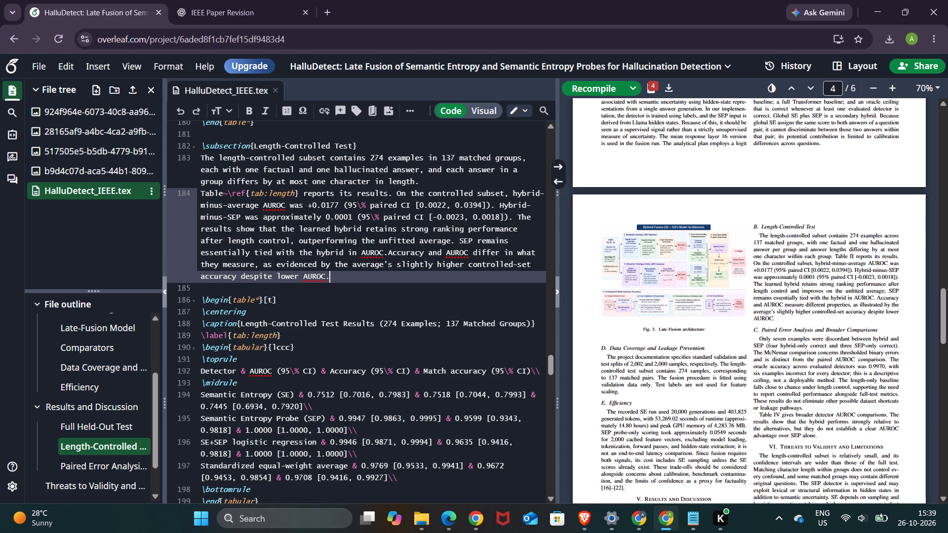
{"action": "scroll", "coordinate": [344, 355], "scroll_direction": "down", "scroll_amount": 2}
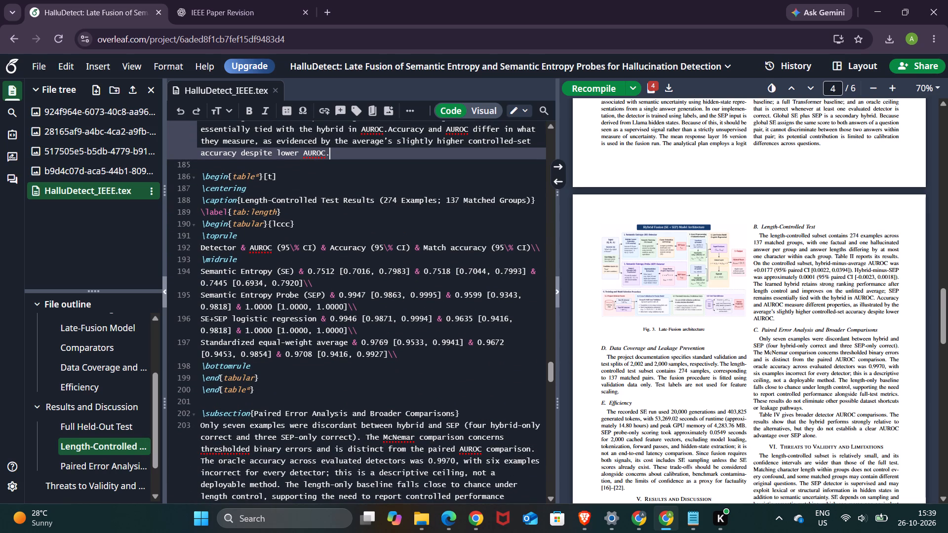
{"action": "scroll", "coordinate": [874, 366], "scroll_direction": "down", "scroll_amount": 3}
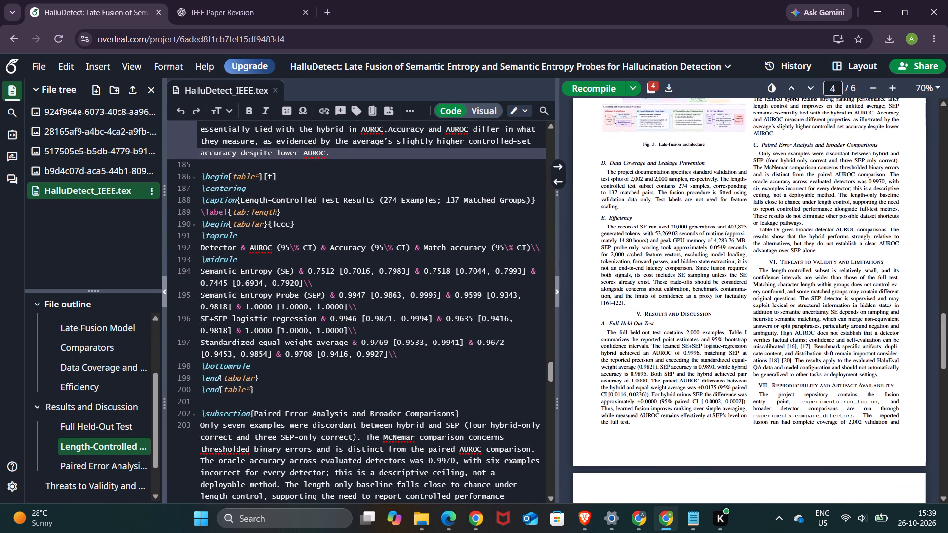
{"action": "scroll", "coordinate": [733, 339], "scroll_direction": "up", "scroll_amount": 2}
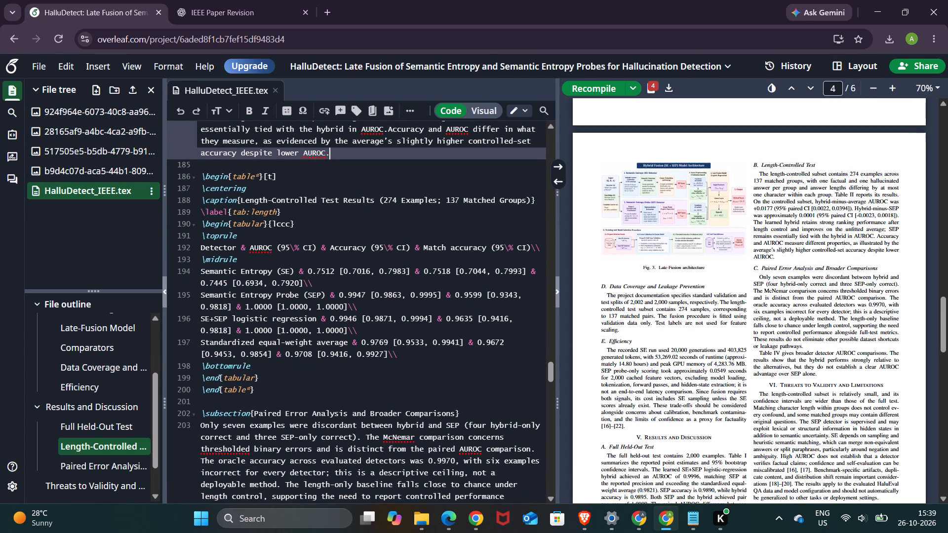
{"action": "scroll", "coordinate": [409, 288], "scroll_direction": "up", "scroll_amount": 1}
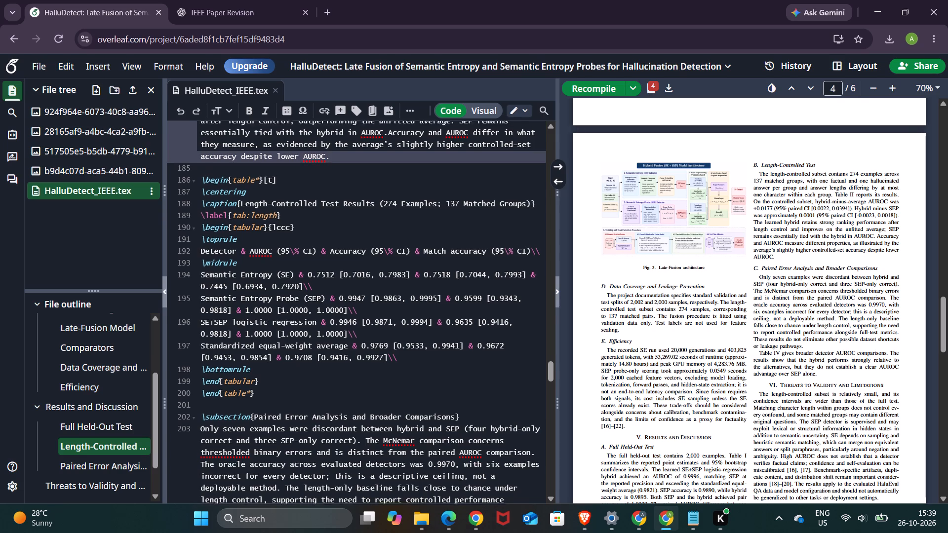
{"action": "scroll", "coordinate": [409, 288], "scroll_direction": "up", "scroll_amount": 1}
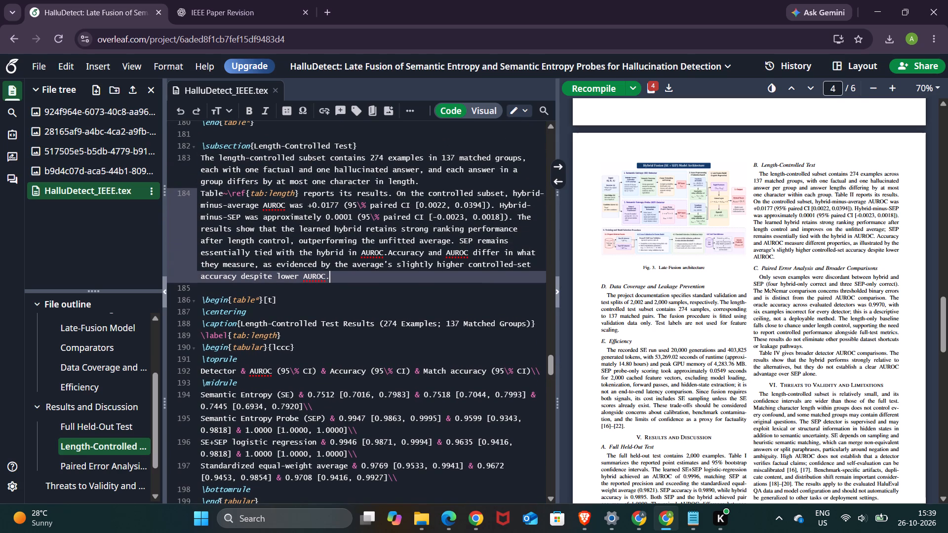
{"action": "left_click", "coordinate": [580, 92]}
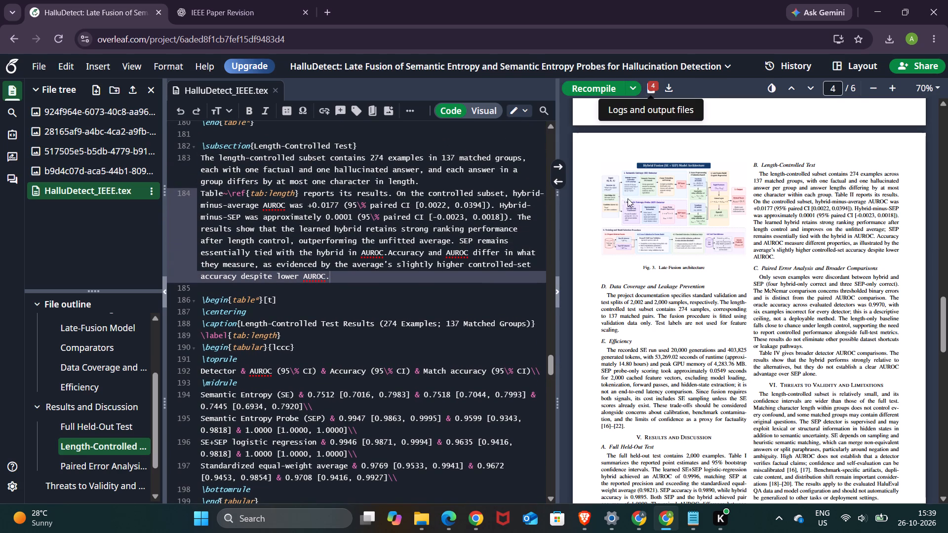
Compare the Paired Error Analysis and Broader Comparisons paragraph in the Overleaf source with Notepad's reworded version and the Turnitin report's highlighted passage.
{"action": "scroll", "coordinate": [799, 279], "scroll_direction": "down", "scroll_amount": 1}
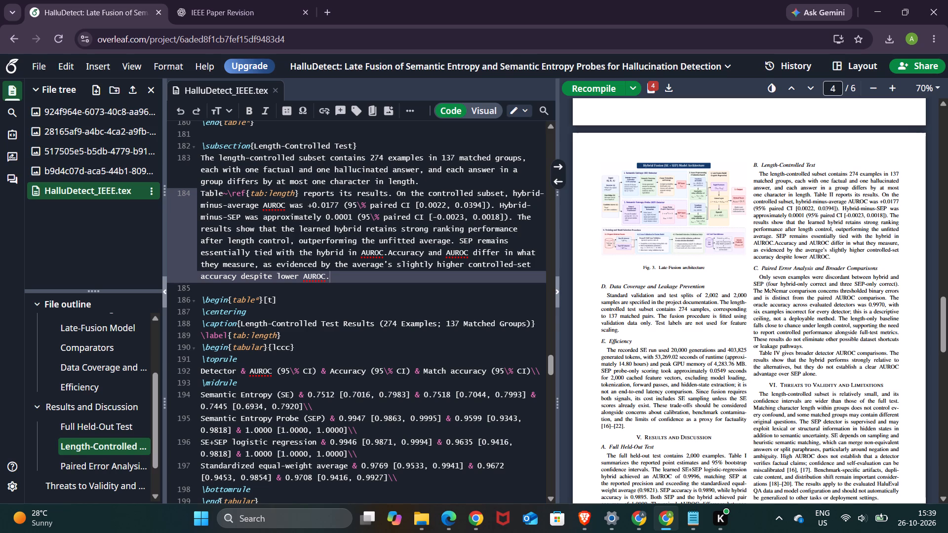
{"action": "scroll", "coordinate": [377, 331], "scroll_direction": "down", "scroll_amount": 3}
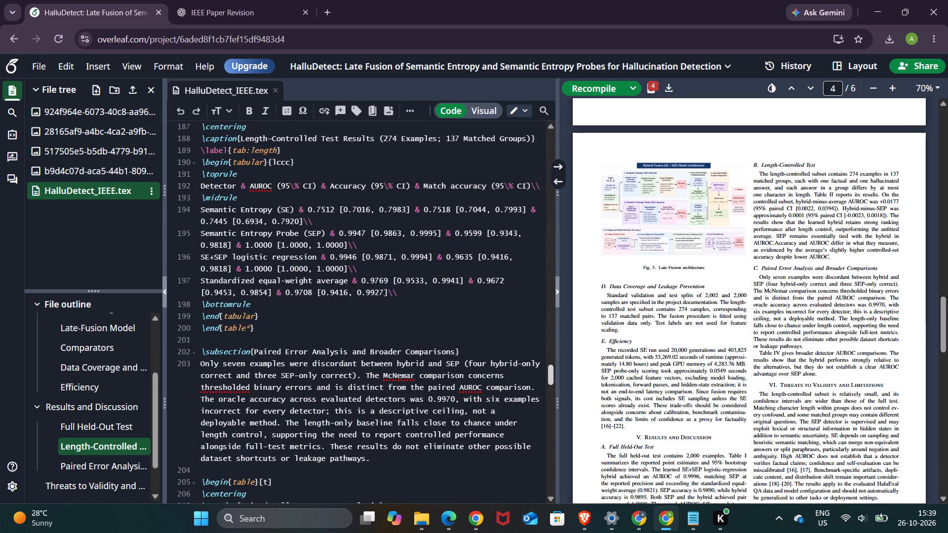
{"action": "scroll", "coordinate": [744, 263], "scroll_direction": "down", "scroll_amount": 1}
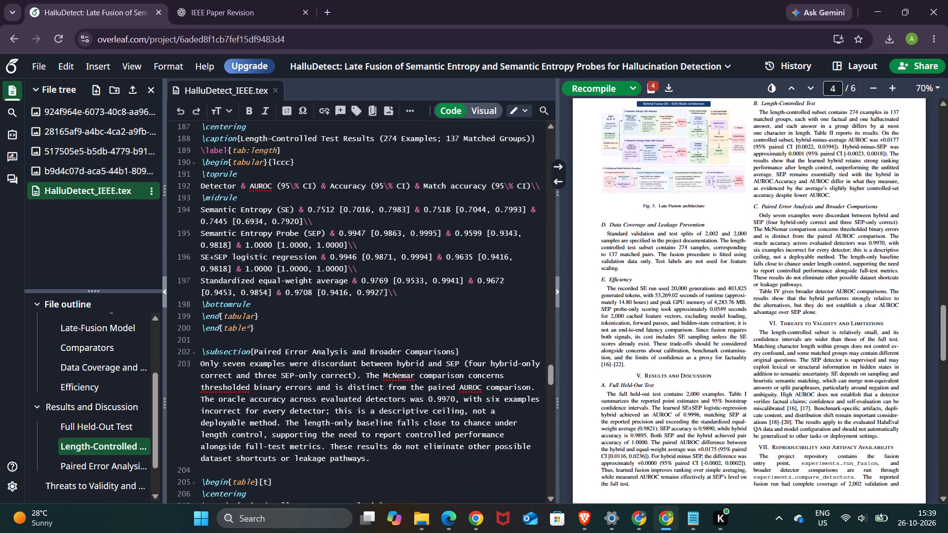
{"action": "scroll", "coordinate": [401, 320], "scroll_direction": "down", "scroll_amount": 1}
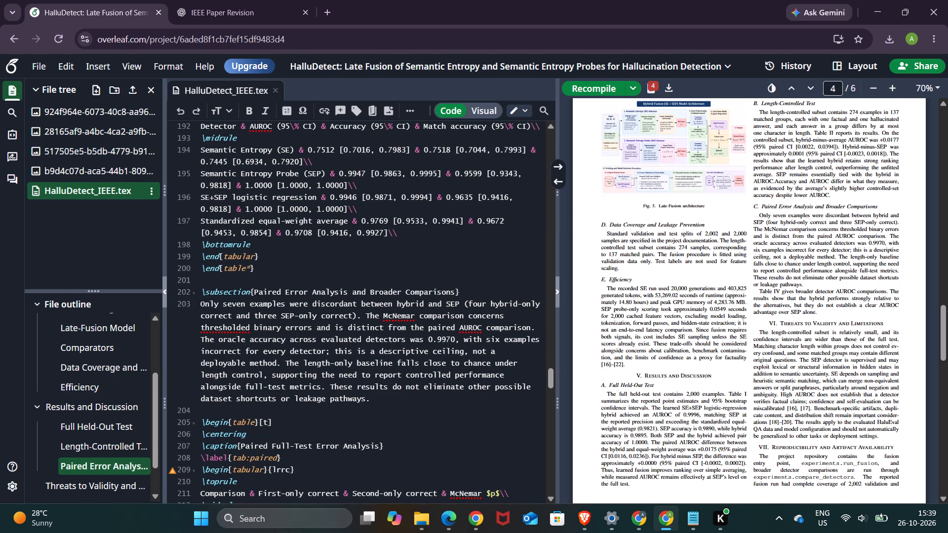
{"action": "scroll", "coordinate": [808, 220], "scroll_direction": "up", "scroll_amount": 1}
{"action": "scroll", "coordinate": [808, 222], "scroll_direction": "down", "scroll_amount": 1}
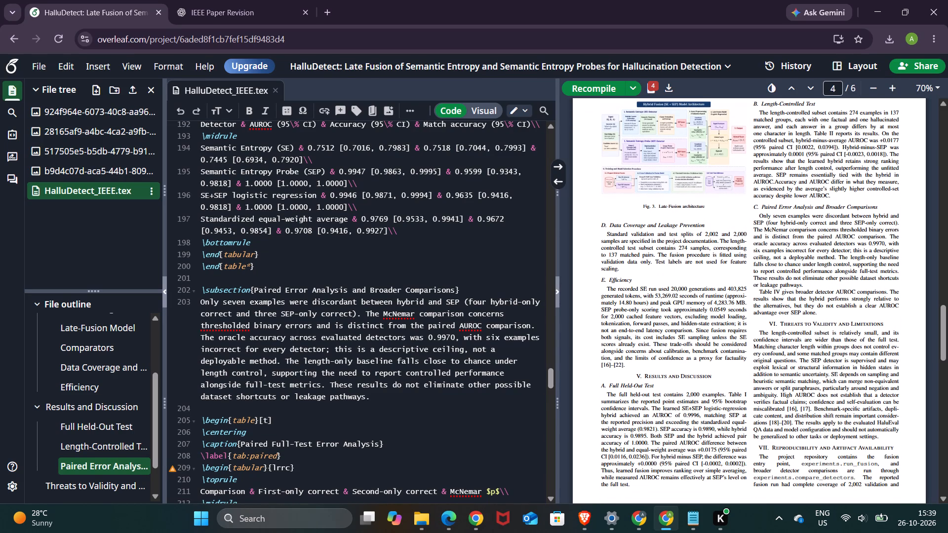
{"action": "left_click", "coordinate": [687, 524]}
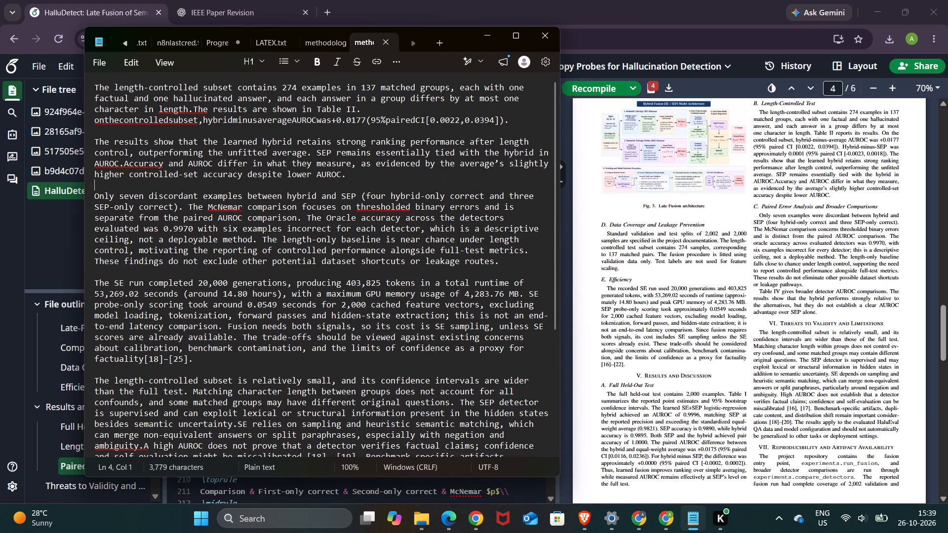
{"action": "left_click", "coordinate": [453, 521]}
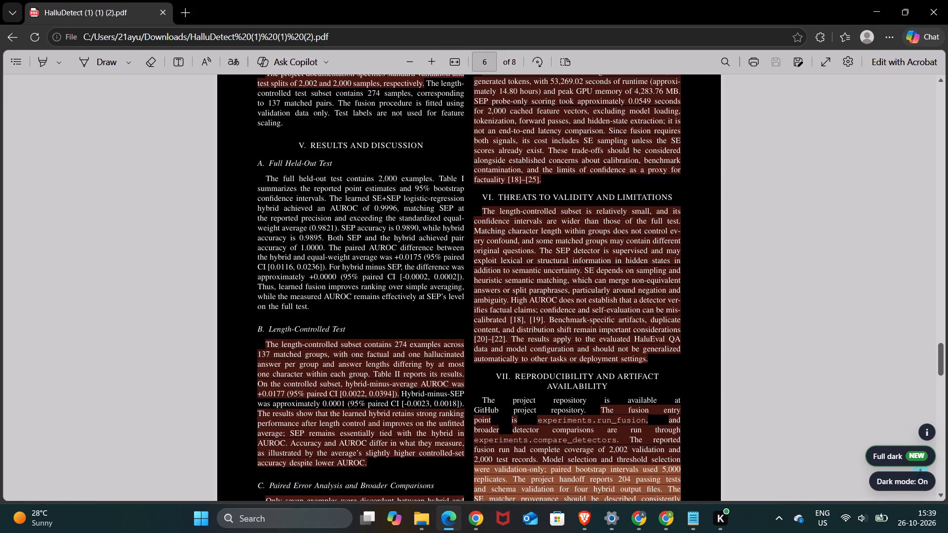
{"action": "scroll", "coordinate": [486, 280], "scroll_direction": "down", "scroll_amount": 2}
{"action": "scroll", "coordinate": [486, 280], "scroll_direction": "up", "scroll_amount": 3}
{"action": "scroll", "coordinate": [486, 280], "scroll_direction": "down", "scroll_amount": 3}
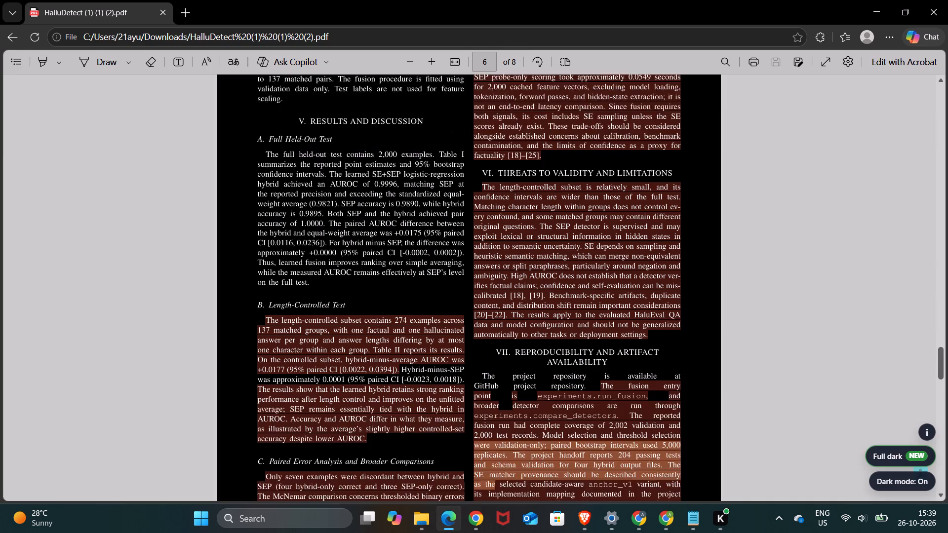
Replace the Paired Error Analysis paragraph starting "Only seven examples were discordant" in Overleaf with Notepad's reworded paragraph starting "Only seven discordant examples".
{"action": "left_click", "coordinate": [691, 515]}
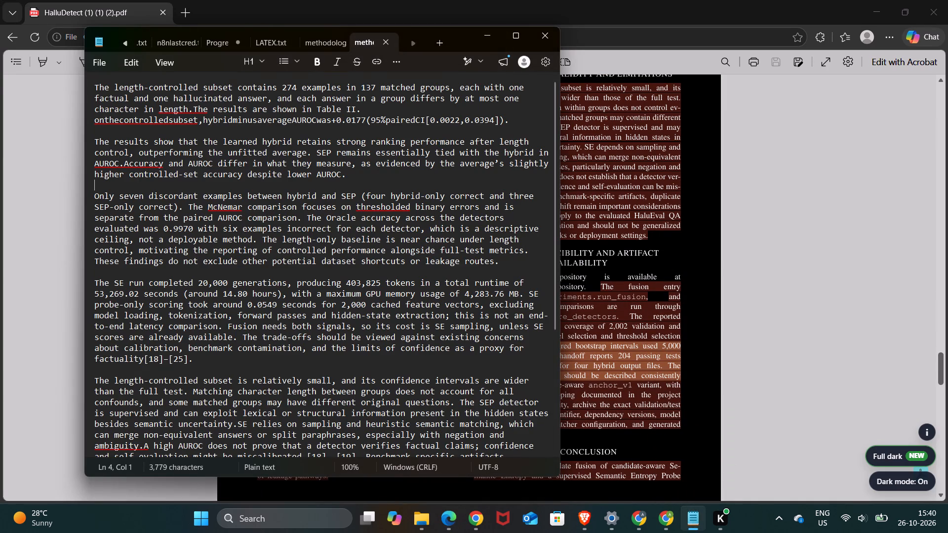
{"action": "left_click_drag", "start_coordinate": [95, 194], "coordinate": [511, 267]}
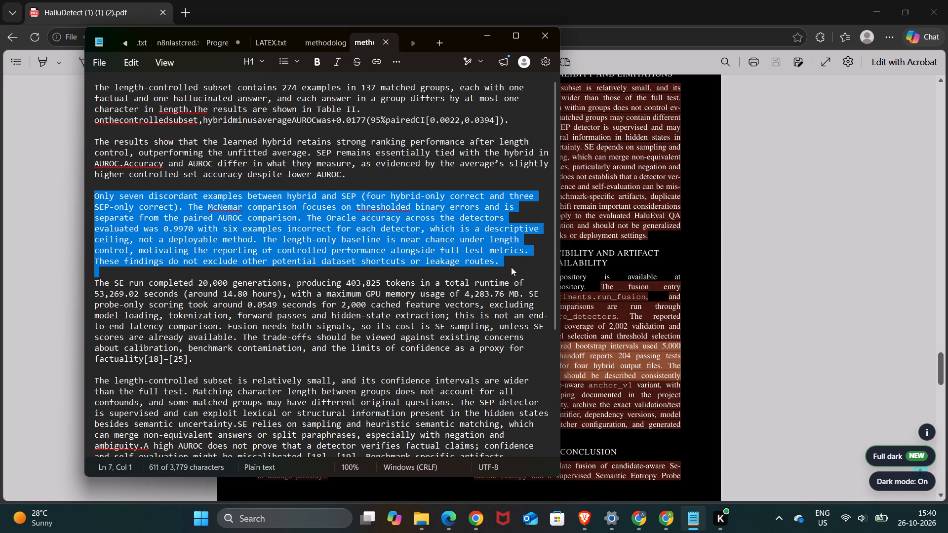
{"action": "key", "text": "ctrl+c"}
{"action": "left_click", "coordinate": [510, 267]}
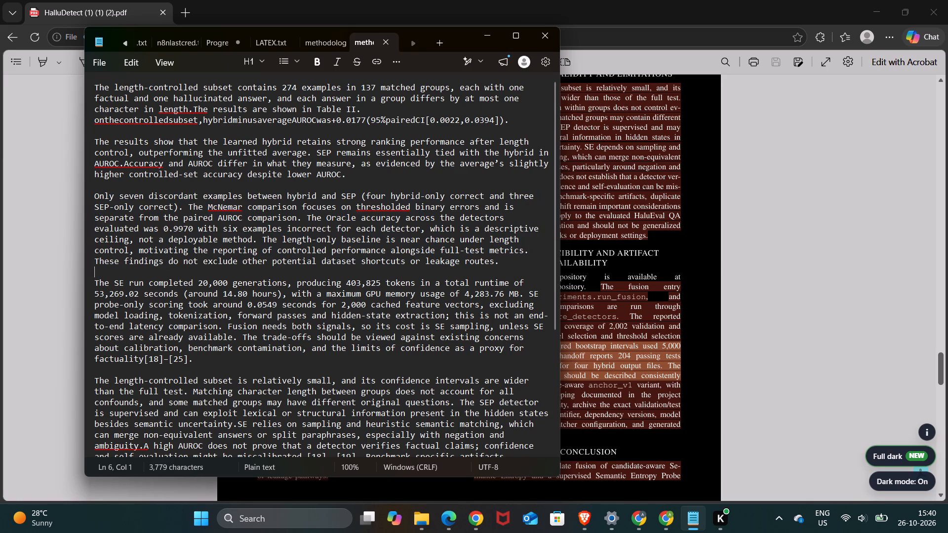
{"action": "left_click", "coordinate": [668, 514]}
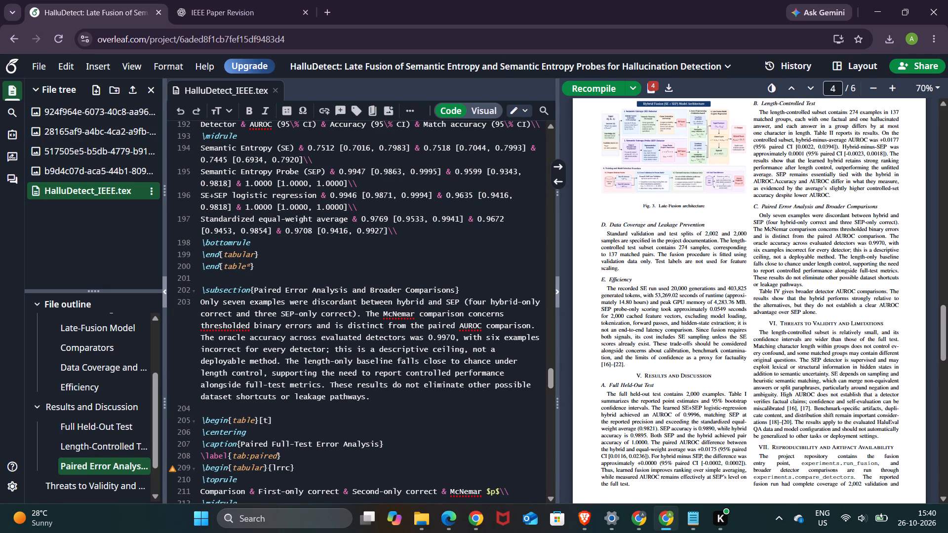
{"action": "left_click_drag", "start_coordinate": [200, 302], "coordinate": [351, 380]}
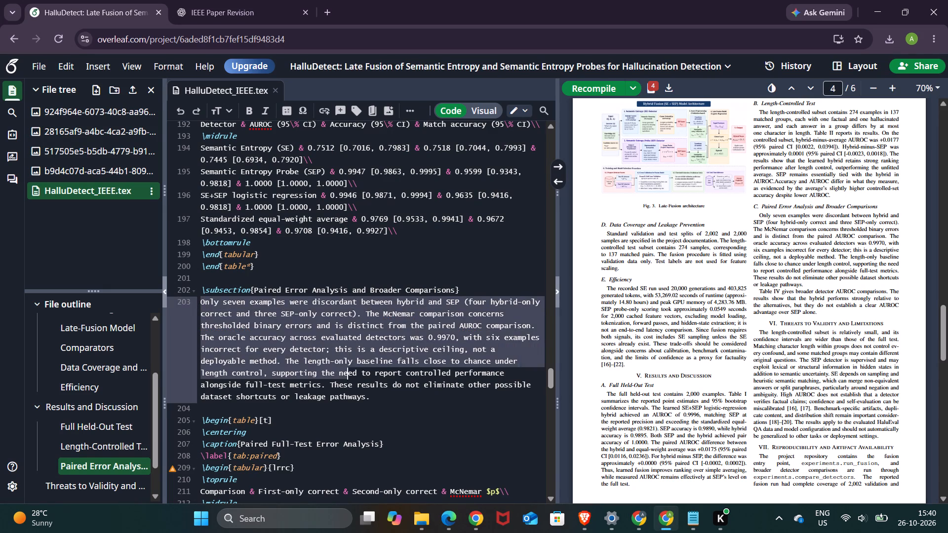
{"action": "left_click_drag", "start_coordinate": [351, 380], "coordinate": [379, 396]}
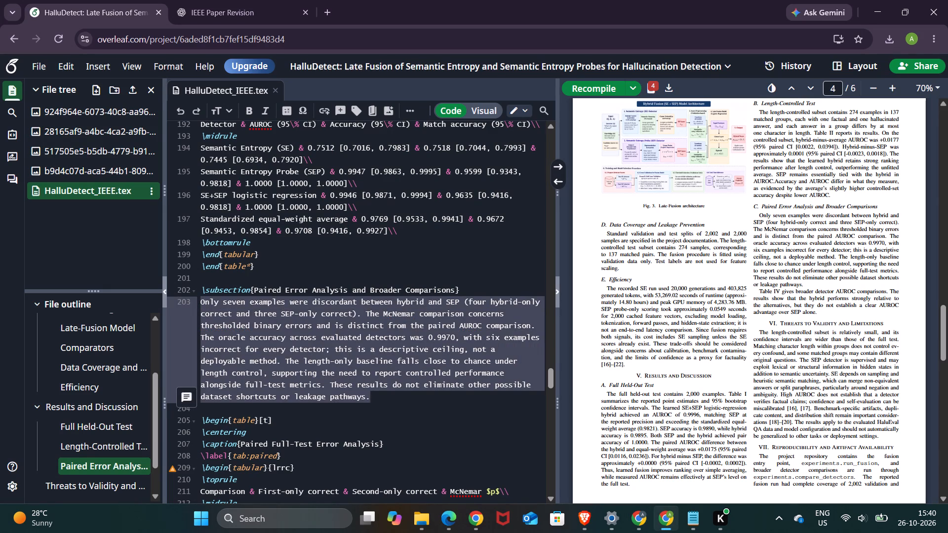
{"action": "key", "text": "BackSpace"}
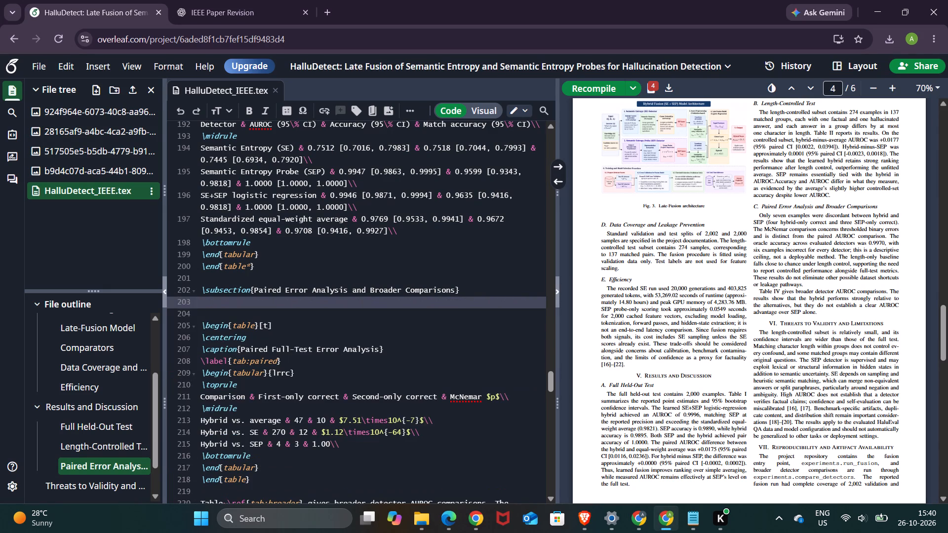
{"action": "key", "text": "ctrl+v"}
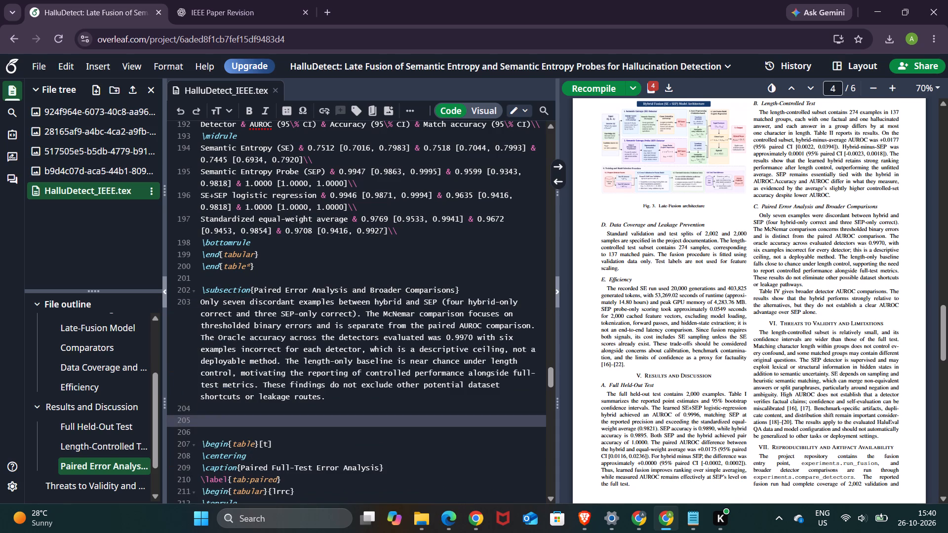
Copy Notepad's reworded paragraph from "The SE run completed 20,000 generations" through "factuality", leaving out the trailing citation range.
{"action": "left_click", "coordinate": [454, 516]}
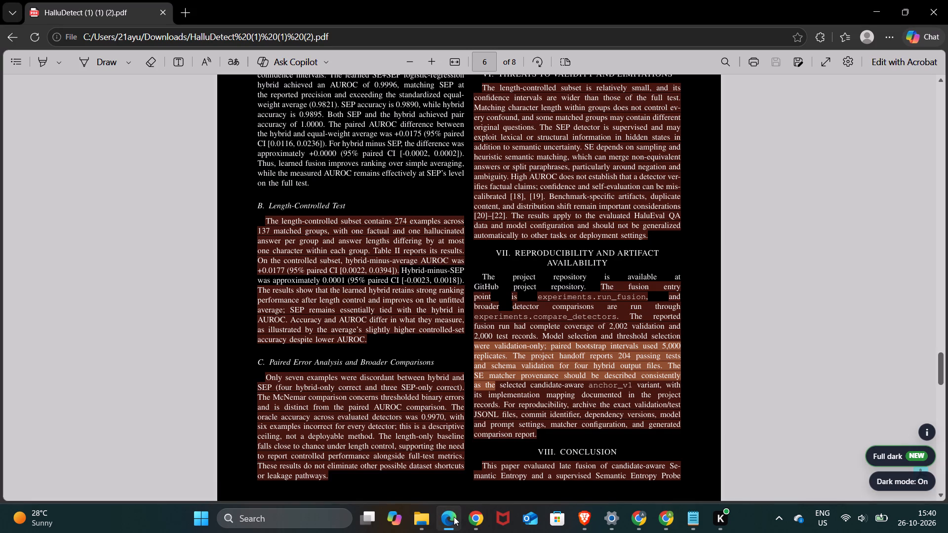
{"action": "left_click", "coordinate": [688, 526]}
{"action": "scroll", "coordinate": [350, 347], "scroll_direction": "down", "scroll_amount": 1}
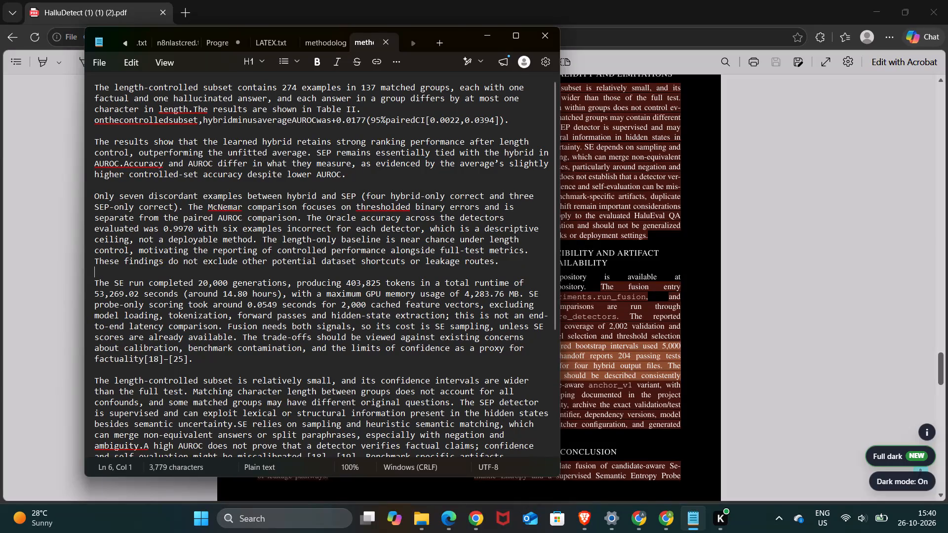
{"action": "left_click_drag", "start_coordinate": [95, 280], "coordinate": [135, 355]}
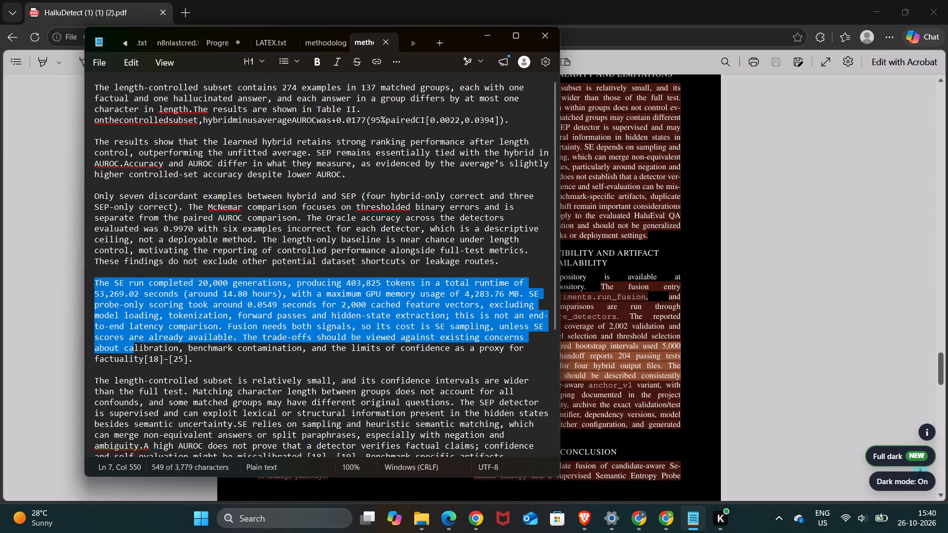
{"action": "left_click_drag", "start_coordinate": [135, 355], "coordinate": [143, 360]}
{"action": "key", "text": "ctrl+c"}
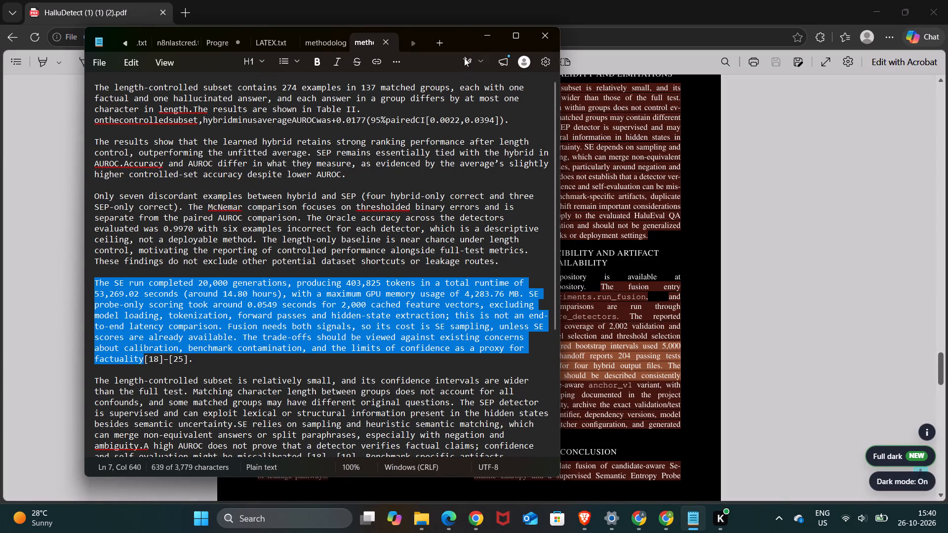
Find the highlighted passage in the Turnitin report that corresponds to the copied paragraph about the SE run.
{"action": "left_click", "coordinate": [482, 32]}
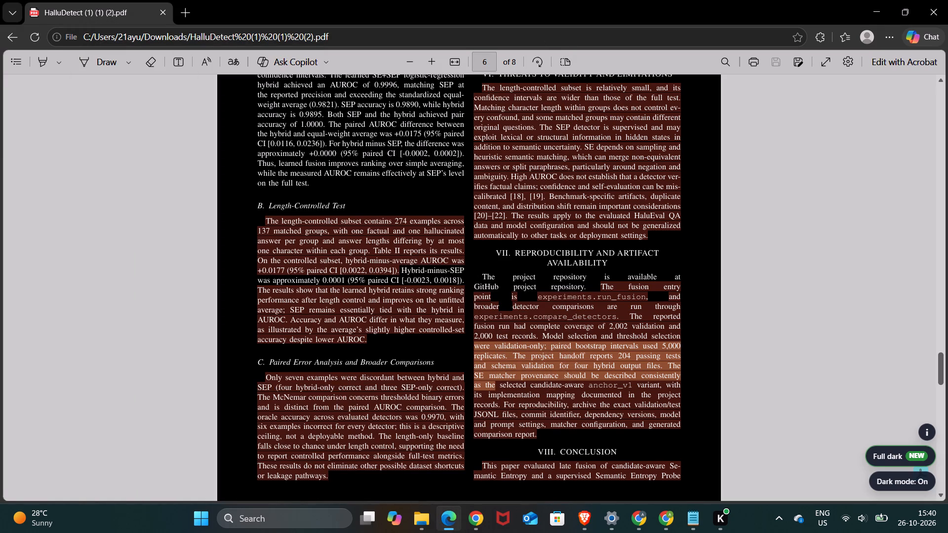
{"action": "scroll", "coordinate": [545, 270], "scroll_direction": "up", "scroll_amount": 1}
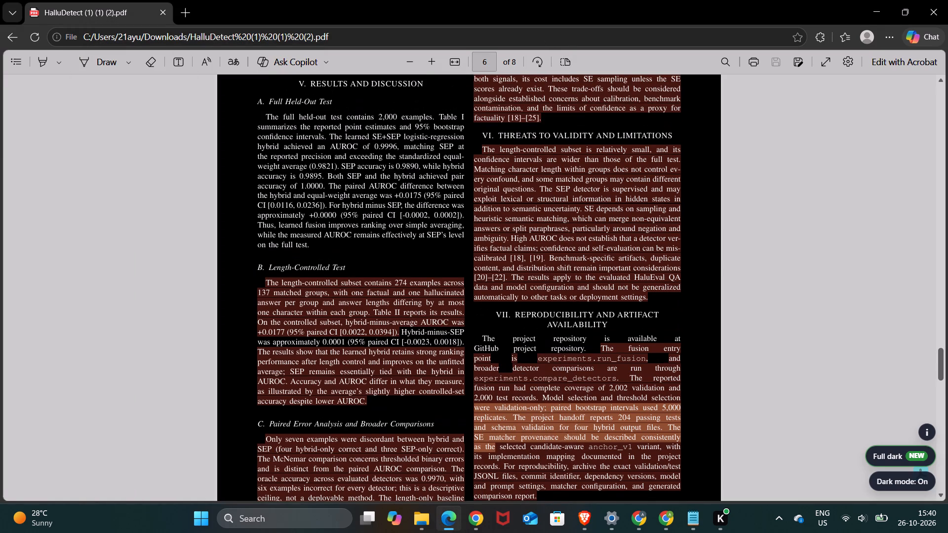
{"action": "scroll", "coordinate": [545, 270], "scroll_direction": "up", "scroll_amount": 1}
{"action": "scroll", "coordinate": [570, 344], "scroll_direction": "down", "scroll_amount": 20}
{"action": "scroll", "coordinate": [570, 344], "scroll_direction": "down", "scroll_amount": 2}
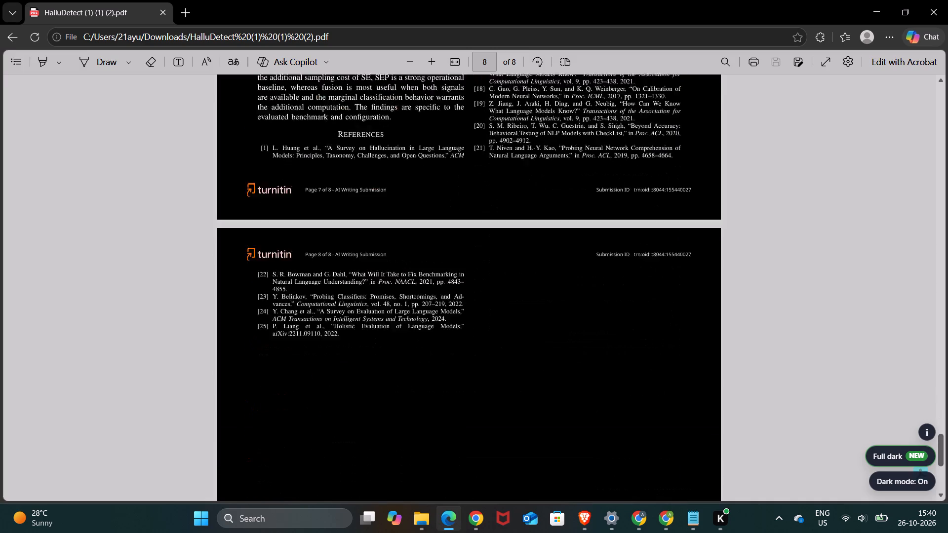
{"action": "scroll", "coordinate": [565, 341], "scroll_direction": "up", "scroll_amount": 14}
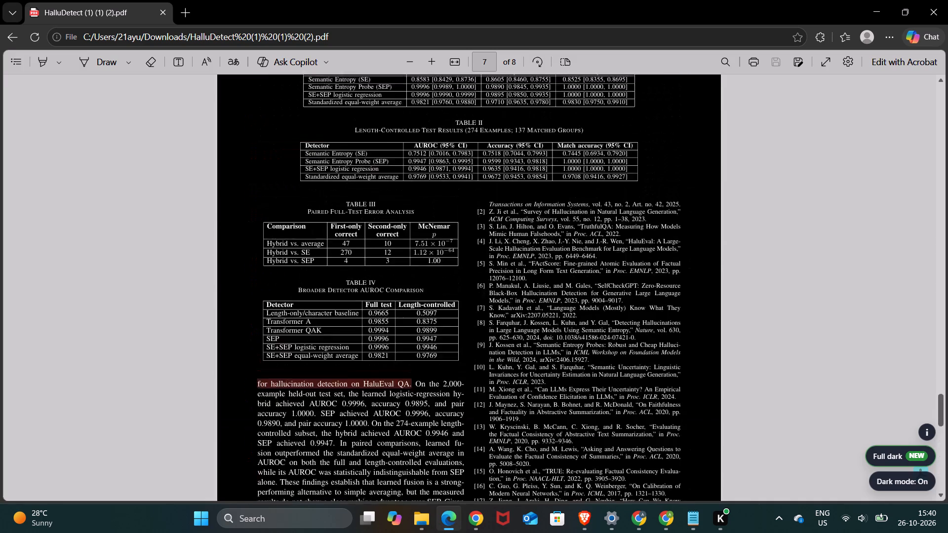
{"action": "scroll", "coordinate": [565, 340], "scroll_direction": "up", "scroll_amount": 6}
{"action": "scroll", "coordinate": [524, 280], "scroll_direction": "up", "scroll_amount": 1}
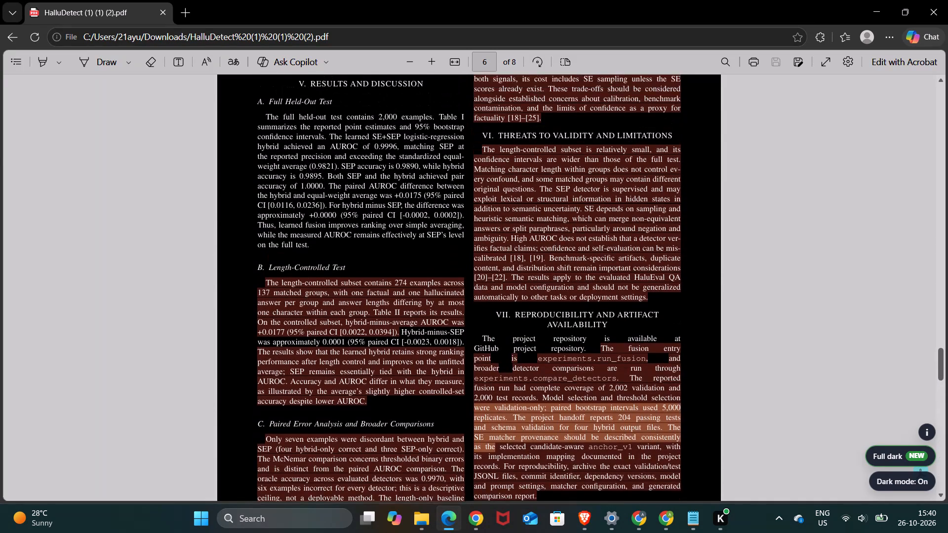
{"action": "scroll", "coordinate": [524, 280], "scroll_direction": "up", "scroll_amount": 1}
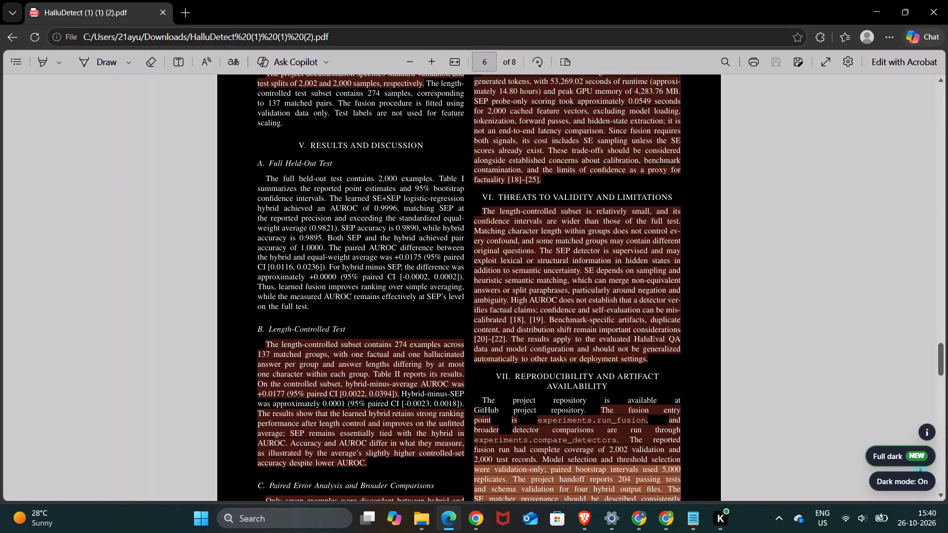
{"action": "left_click", "coordinate": [685, 517]}
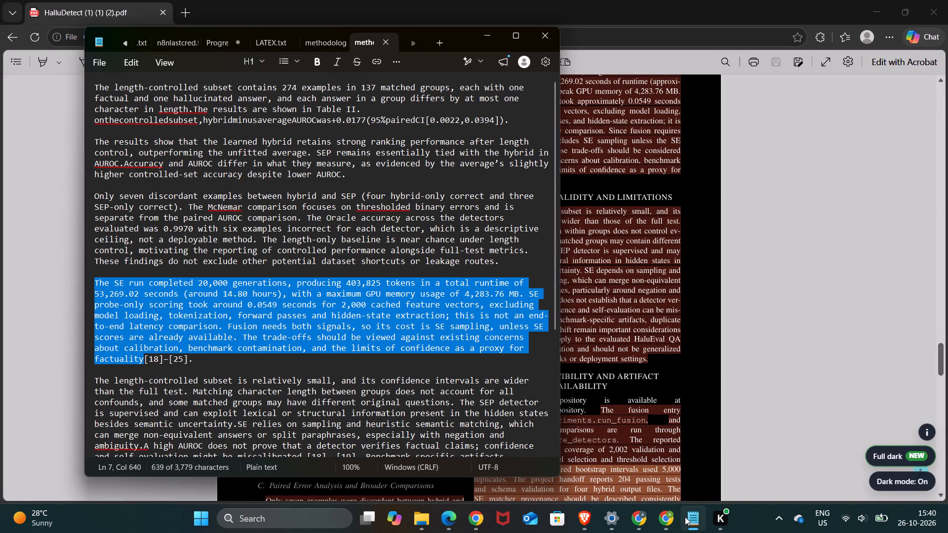
{"action": "left_click", "coordinate": [685, 517]}
{"action": "scroll", "coordinate": [584, 356], "scroll_direction": "up", "scroll_amount": 2}
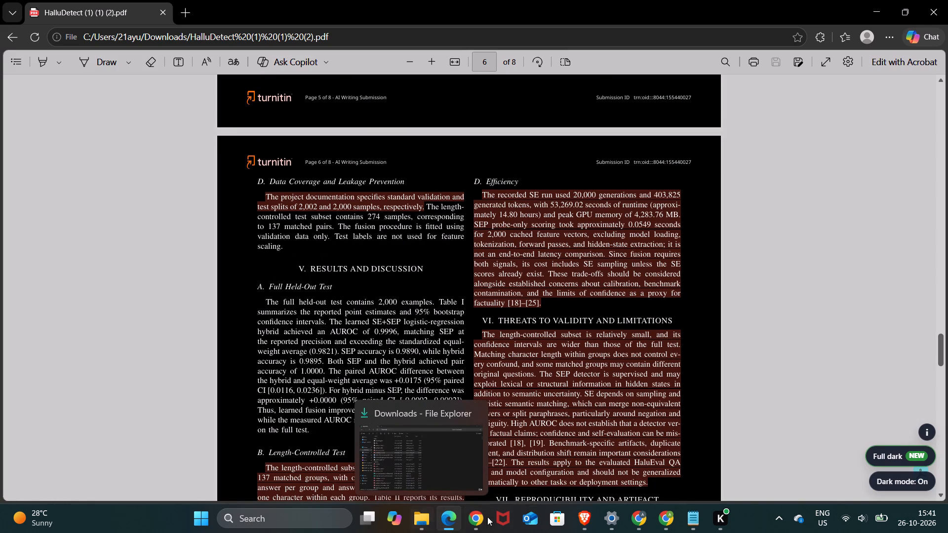
Compare the Overleaf source following the Paired Error Analysis paragraph with the highlighted Efficiency passage in the Turnitin report.
{"action": "left_click", "coordinate": [661, 517]}
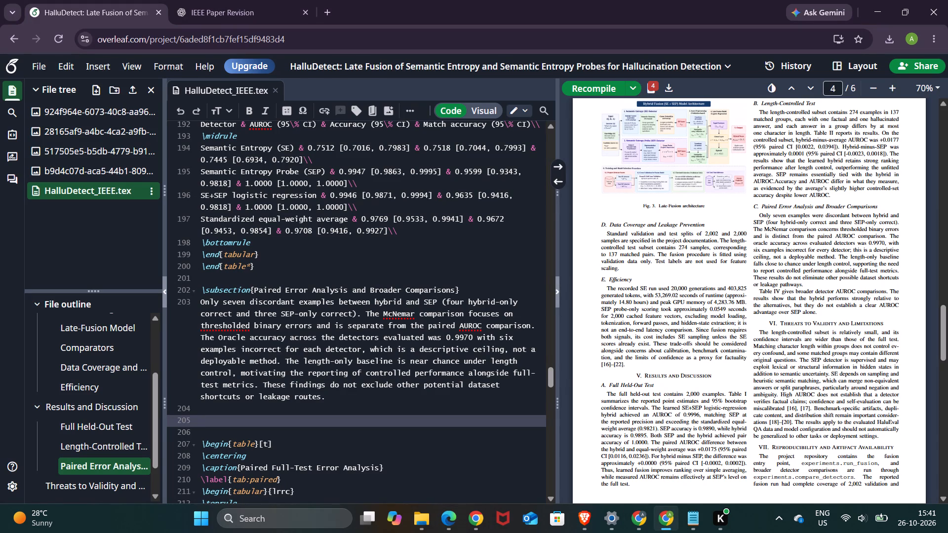
{"action": "scroll", "coordinate": [213, 307], "scroll_direction": "down", "scroll_amount": 4}
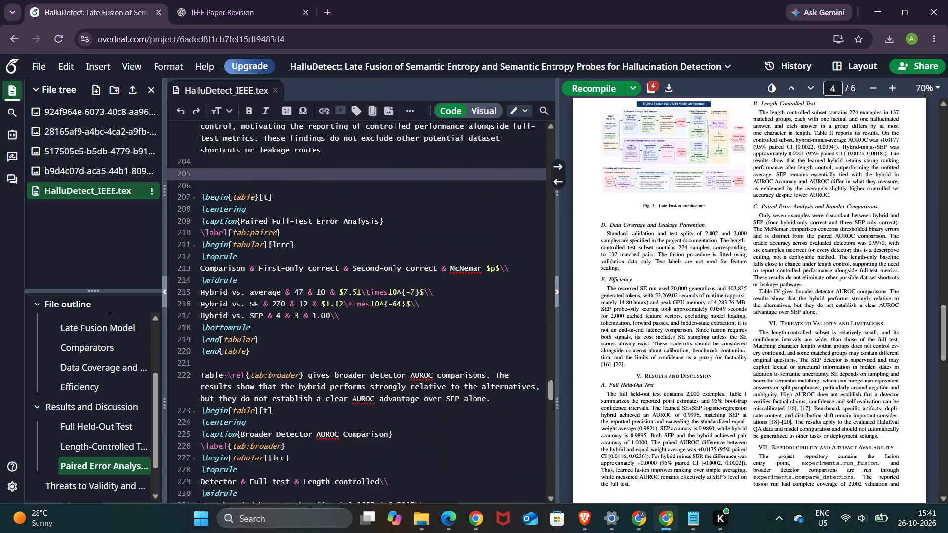
{"action": "left_click", "coordinate": [458, 520]}
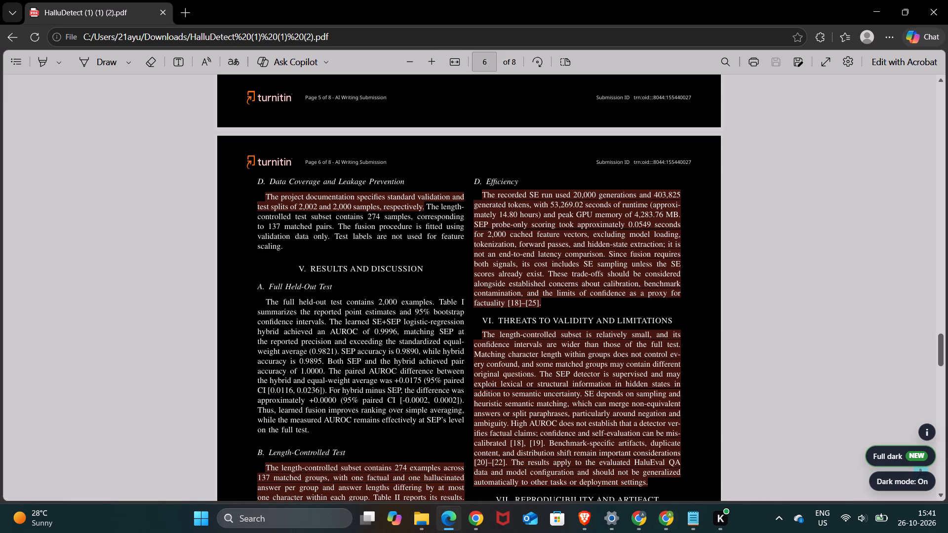
{"action": "scroll", "coordinate": [532, 243], "scroll_direction": "down", "scroll_amount": 1}
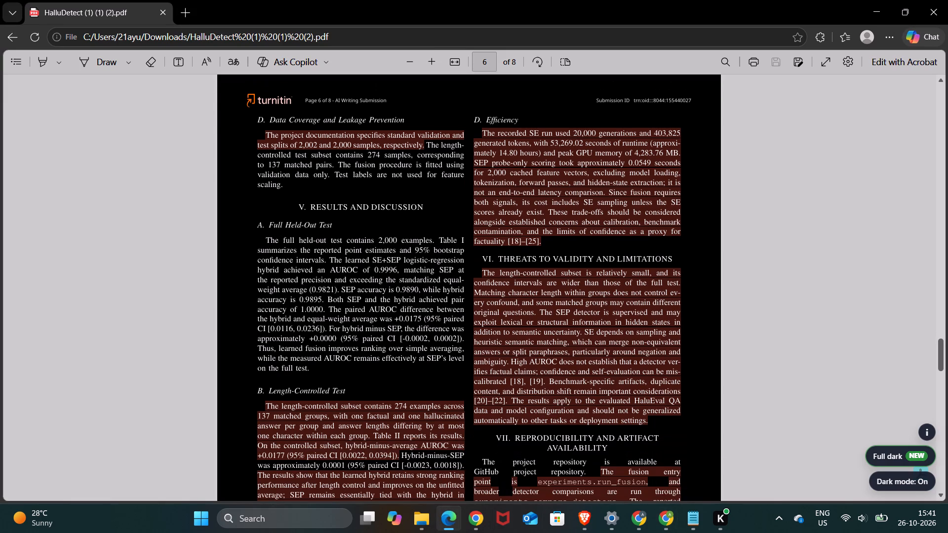
{"action": "scroll", "coordinate": [533, 243], "scroll_direction": "up", "scroll_amount": 1}
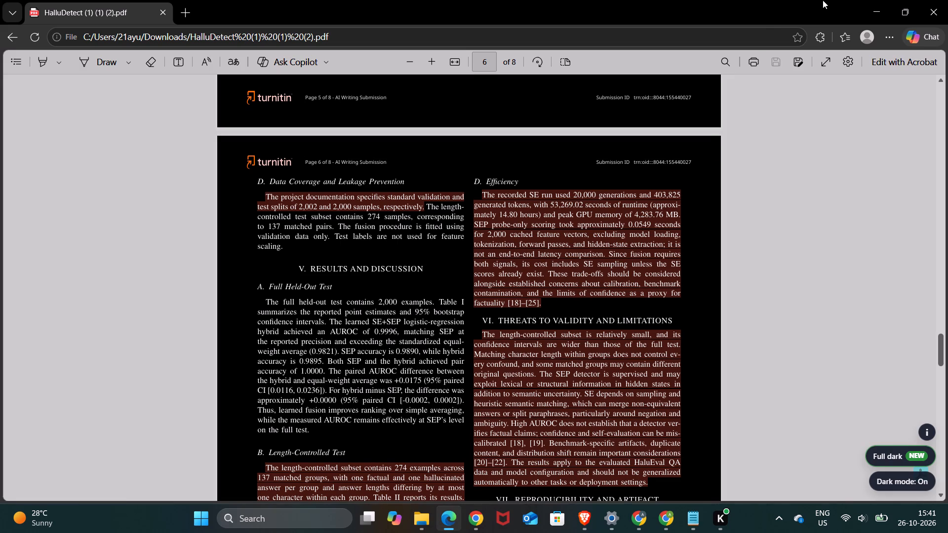
Search the Overleaf source around the Paired Error Analysis and Broader Detector tables for the Efficiency paragraph about the SE run.
{"action": "left_click", "coordinate": [874, 0]}
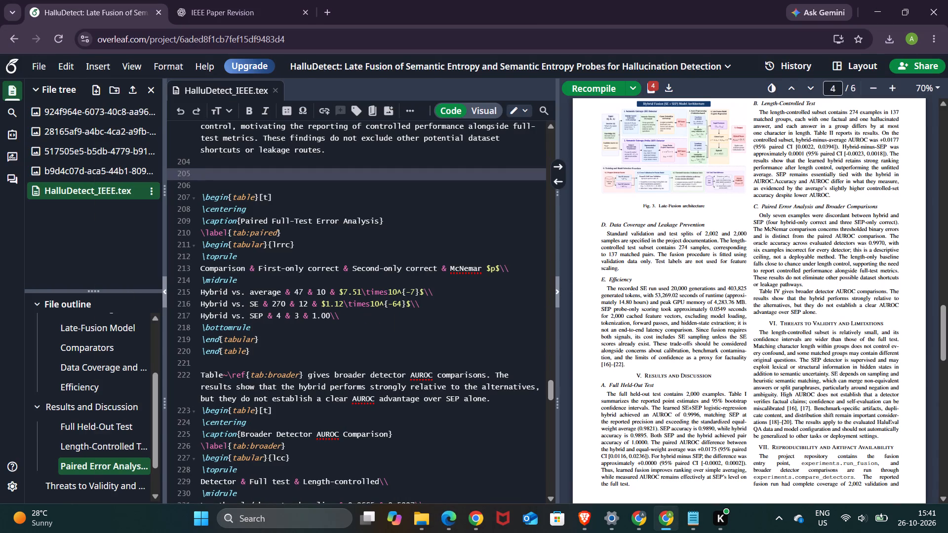
{"action": "scroll", "coordinate": [301, 306], "scroll_direction": "down", "scroll_amount": 1}
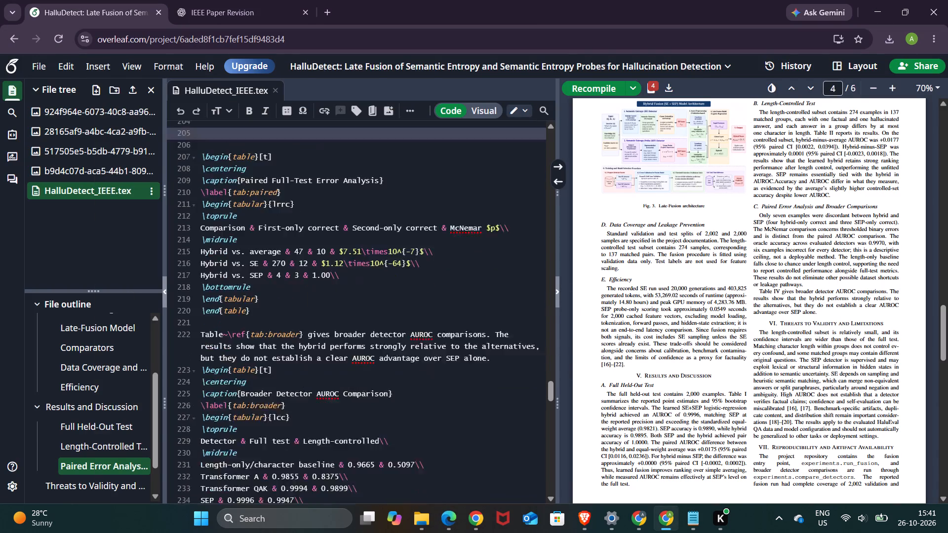
{"action": "scroll", "coordinate": [301, 306], "scroll_direction": "down", "scroll_amount": 5}
{"action": "scroll", "coordinate": [301, 306], "scroll_direction": "up", "scroll_amount": 3}
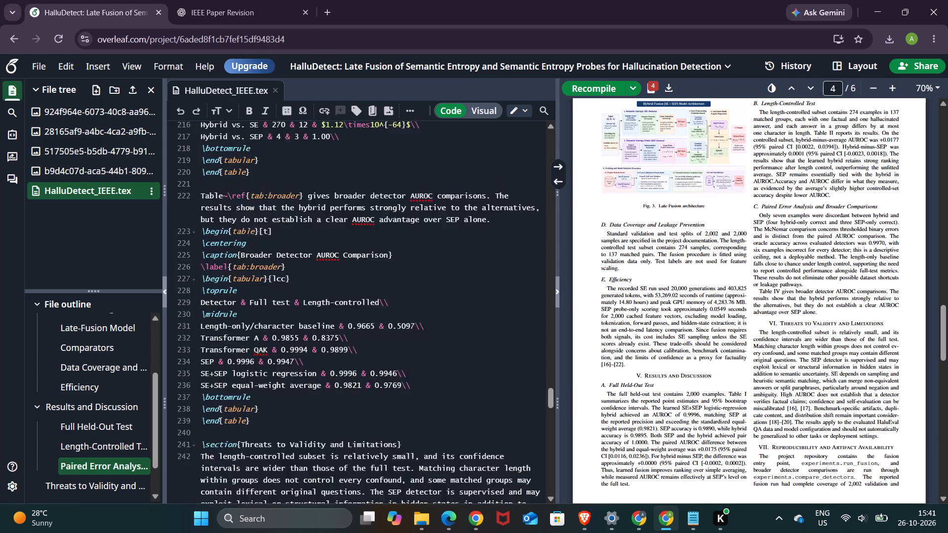
{"action": "scroll", "coordinate": [301, 306], "scroll_direction": "up", "scroll_amount": 2}
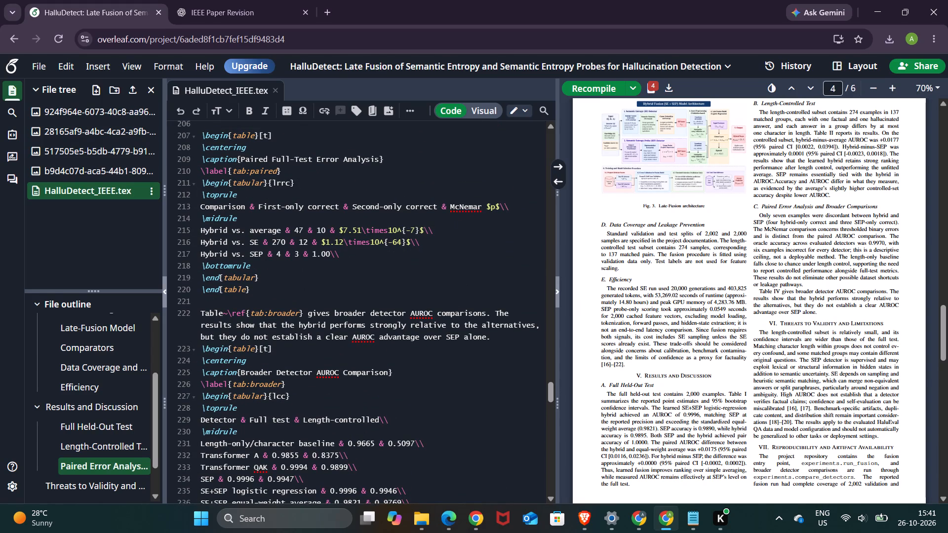
{"action": "scroll", "coordinate": [797, 299], "scroll_direction": "up", "scroll_amount": 3}
{"action": "scroll", "coordinate": [797, 299], "scroll_direction": "down", "scroll_amount": 1}
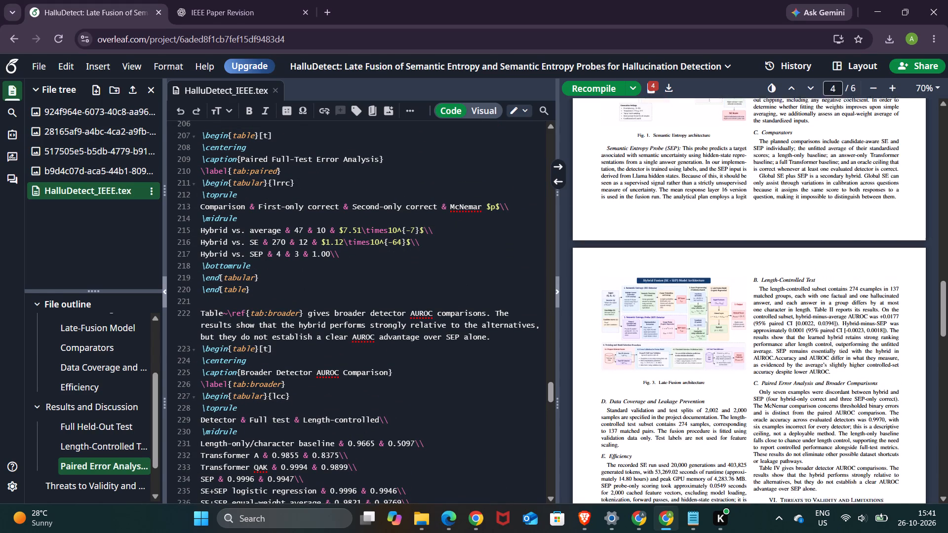
{"action": "scroll", "coordinate": [797, 299], "scroll_direction": "down", "scroll_amount": 2}
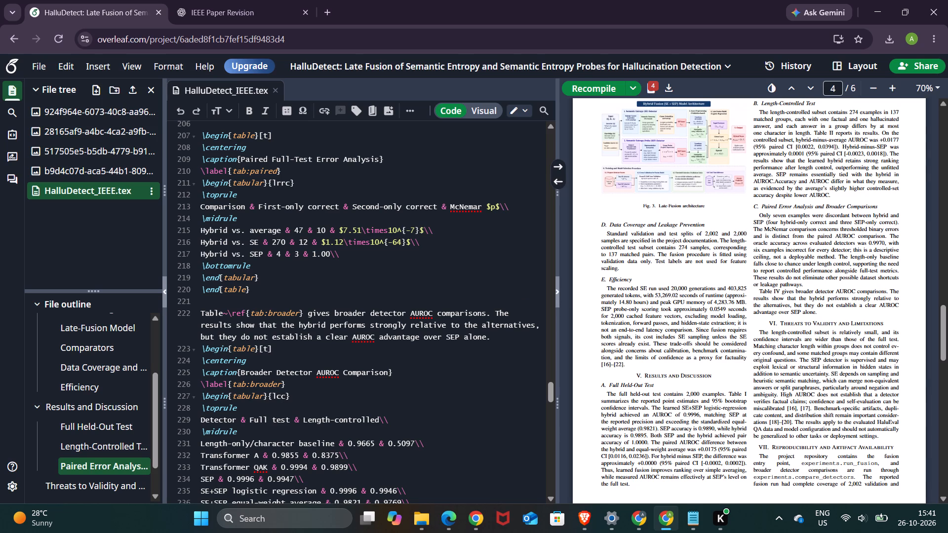
{"action": "left_click", "coordinate": [289, 304]}
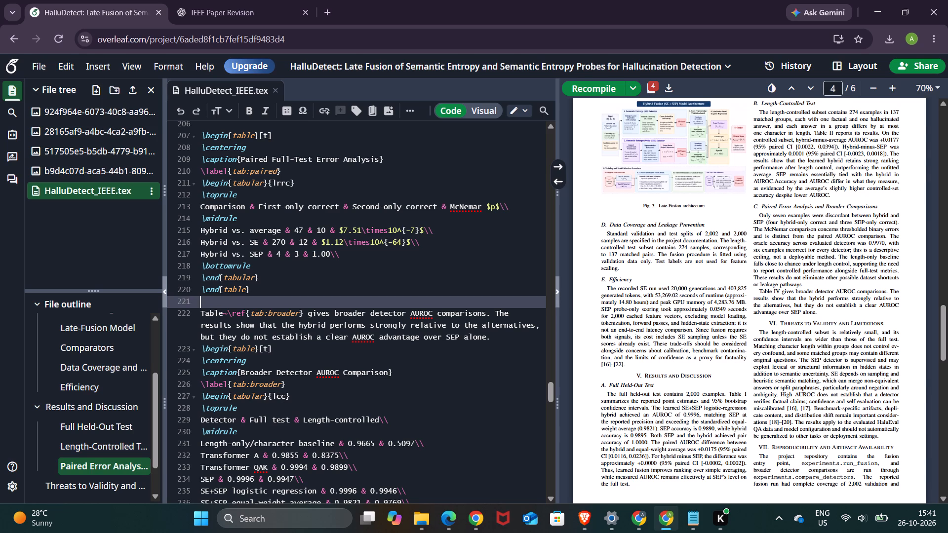
{"action": "scroll", "coordinate": [289, 304], "scroll_direction": "up", "scroll_amount": 3}
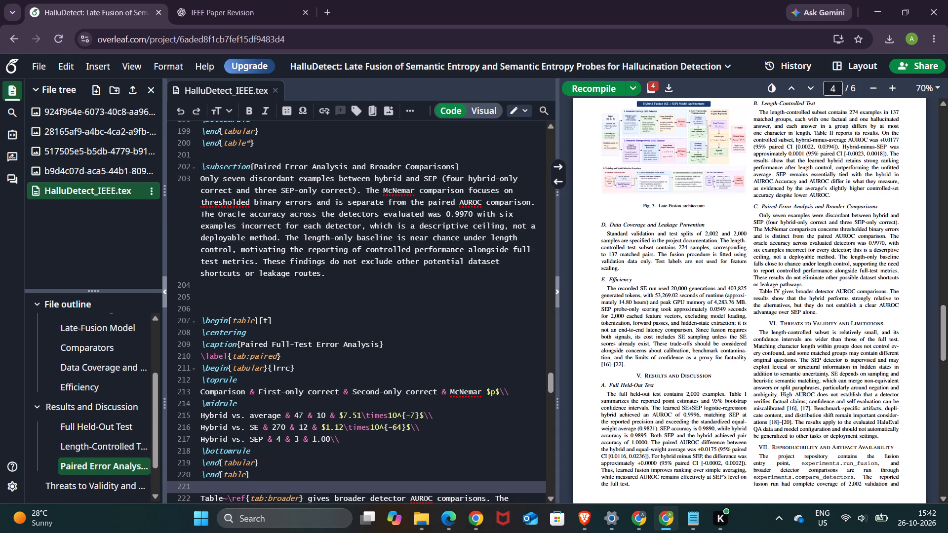
{"action": "scroll", "coordinate": [303, 335], "scroll_direction": "up", "scroll_amount": 2}
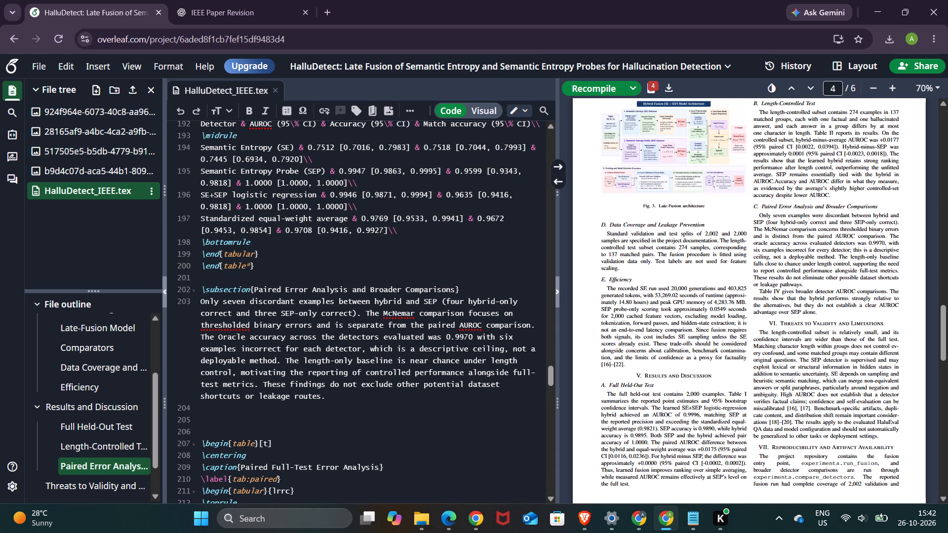
{"action": "scroll", "coordinate": [328, 411], "scroll_direction": "down", "scroll_amount": 3}
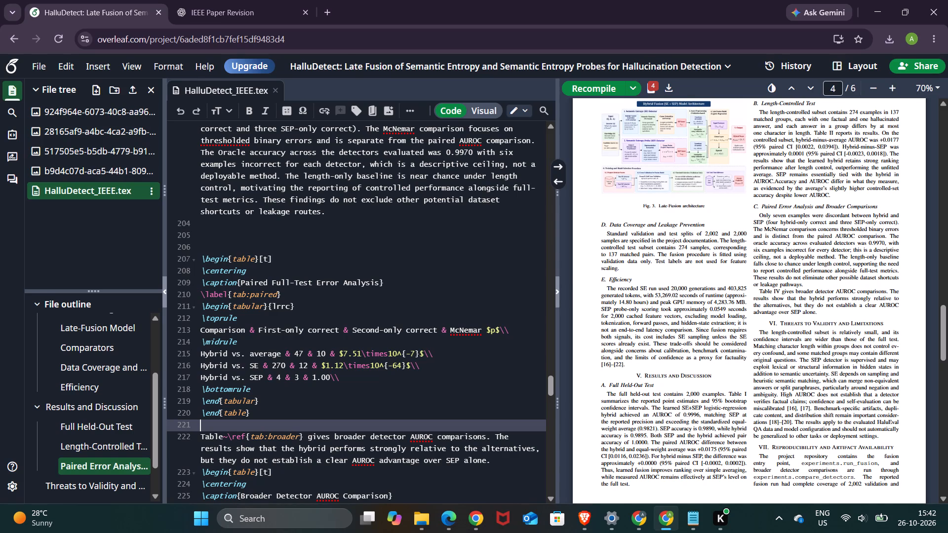
Examine pages 4 and 5 of the compiled PDF to locate the Efficiency paragraph relative to the results text and tables.
{"action": "scroll", "coordinate": [677, 262], "scroll_direction": "down", "scroll_amount": 3}
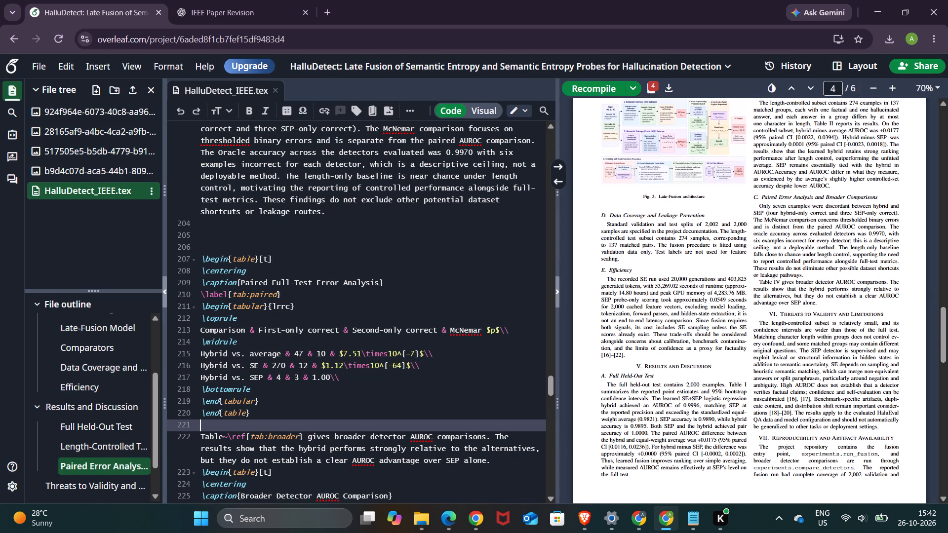
{"action": "scroll", "coordinate": [677, 262], "scroll_direction": "down", "scroll_amount": 5}
{"action": "scroll", "coordinate": [664, 254], "scroll_direction": "up", "scroll_amount": 3}
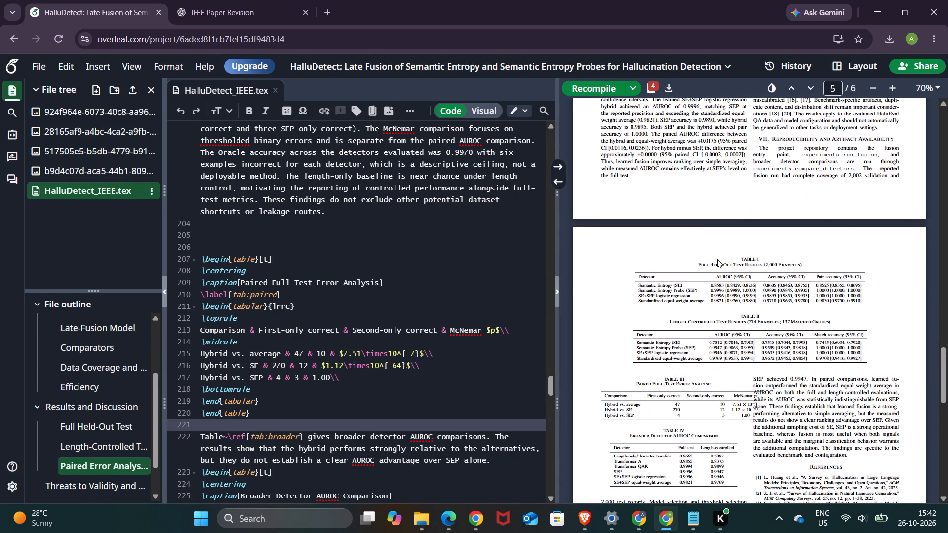
{"action": "scroll", "coordinate": [718, 259], "scroll_direction": "up", "scroll_amount": 1}
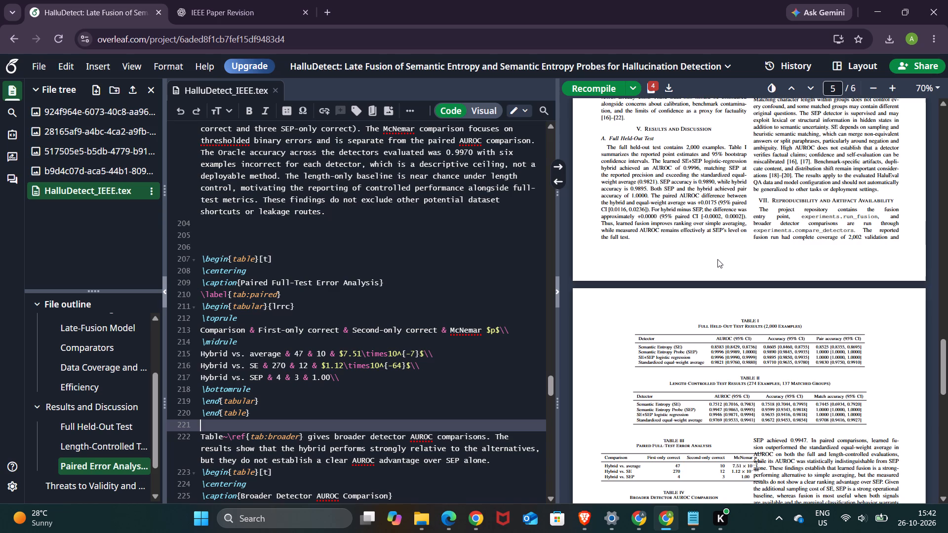
{"action": "scroll", "coordinate": [717, 259], "scroll_direction": "down", "scroll_amount": 2}
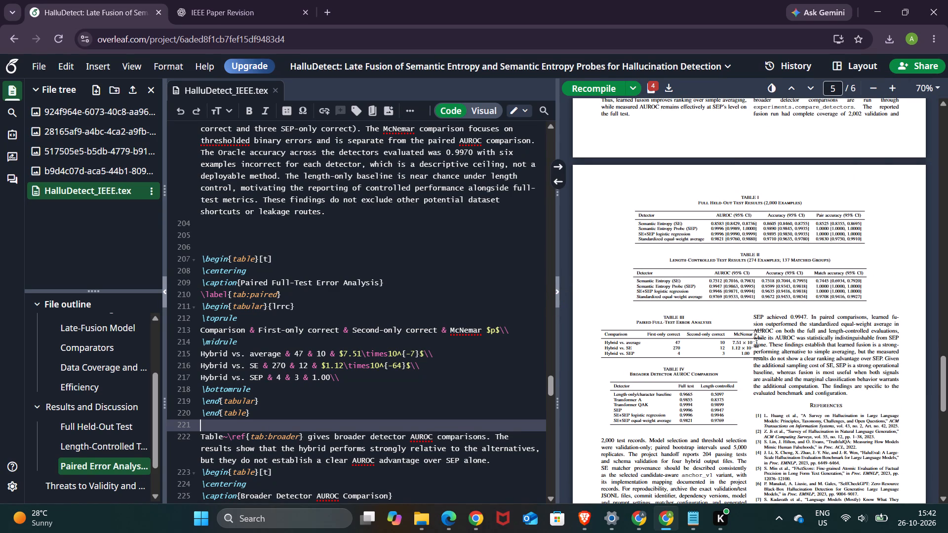
{"action": "scroll", "coordinate": [493, 309], "scroll_direction": "down", "scroll_amount": 1}
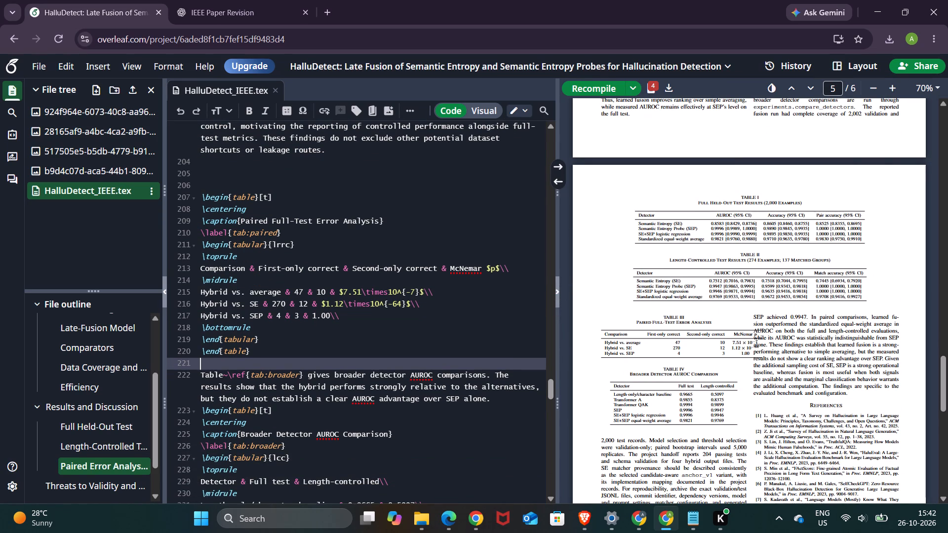
{"action": "scroll", "coordinate": [752, 300], "scroll_direction": "up", "scroll_amount": 4}
{"action": "scroll", "coordinate": [763, 261], "scroll_direction": "up", "scroll_amount": 1}
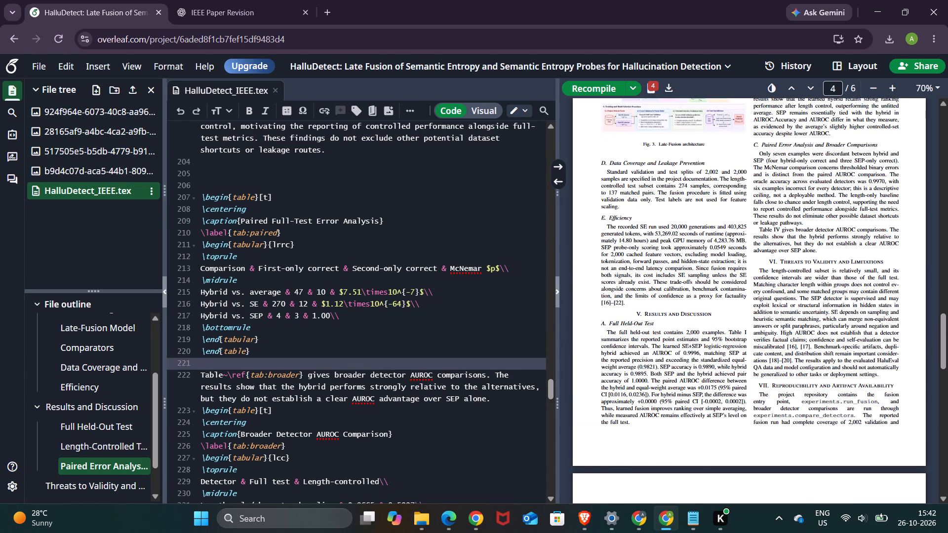
Review the Overleaf source from the Paired Error Analysis subsection through Threats to Validity for the SE run paragraph.
{"action": "scroll", "coordinate": [462, 301], "scroll_direction": "up", "scroll_amount": 2}
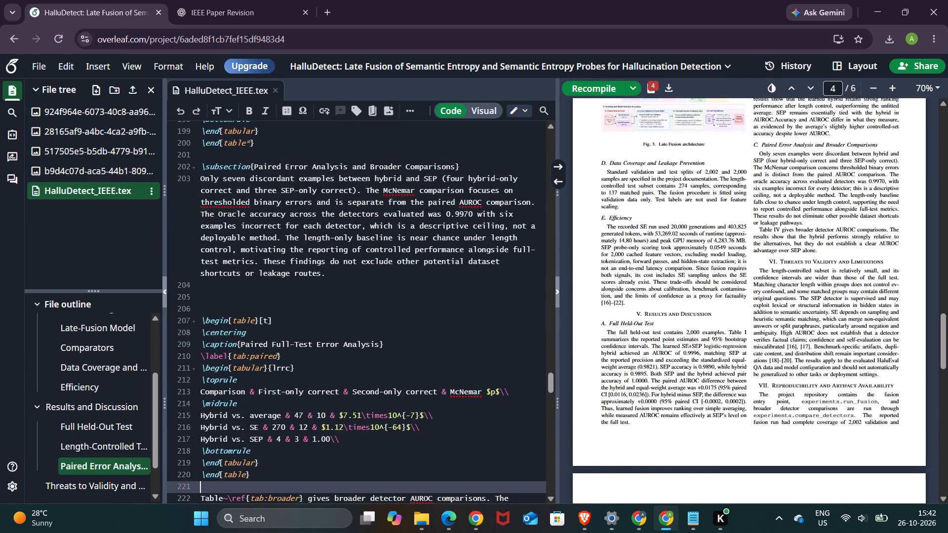
{"action": "scroll", "coordinate": [389, 290], "scroll_direction": "down", "scroll_amount": 2}
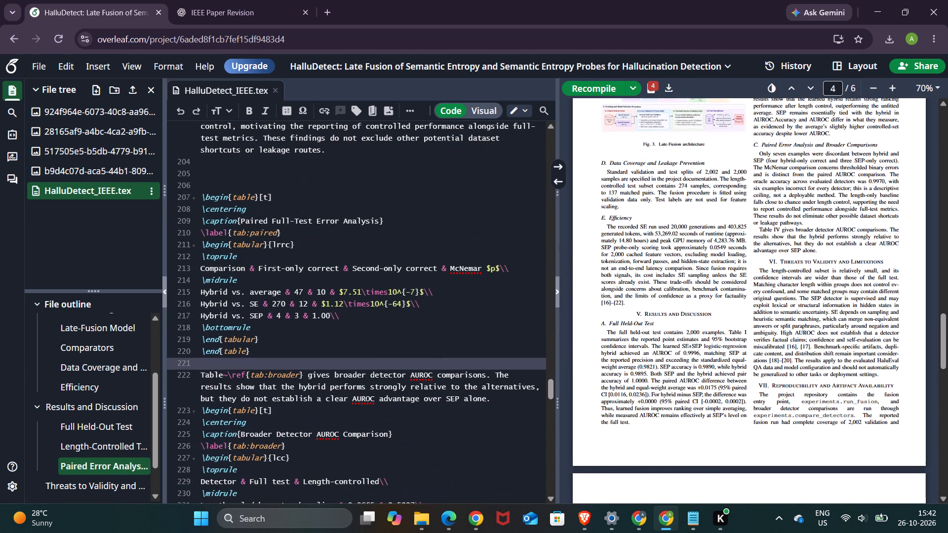
{"action": "scroll", "coordinate": [389, 290], "scroll_direction": "down", "scroll_amount": 4}
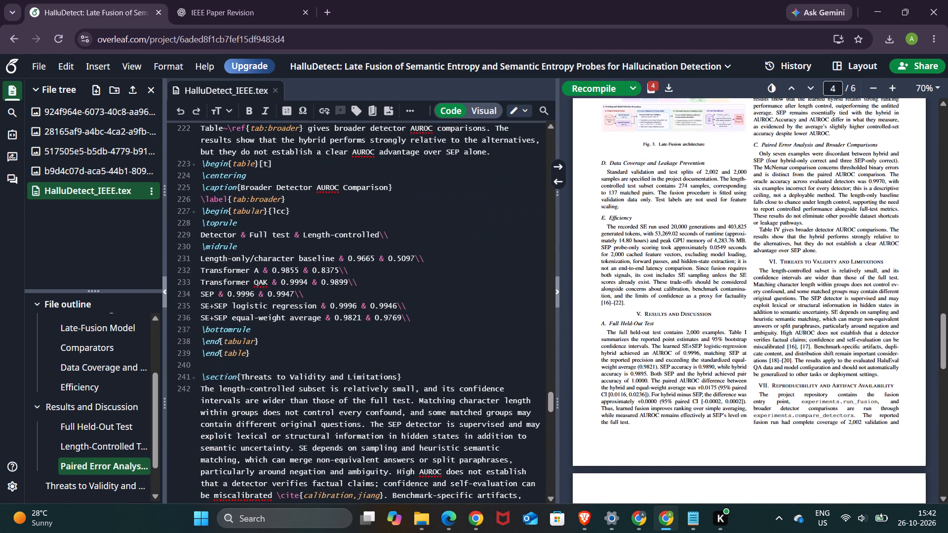
{"action": "scroll", "coordinate": [389, 290], "scroll_direction": "down", "scroll_amount": 2}
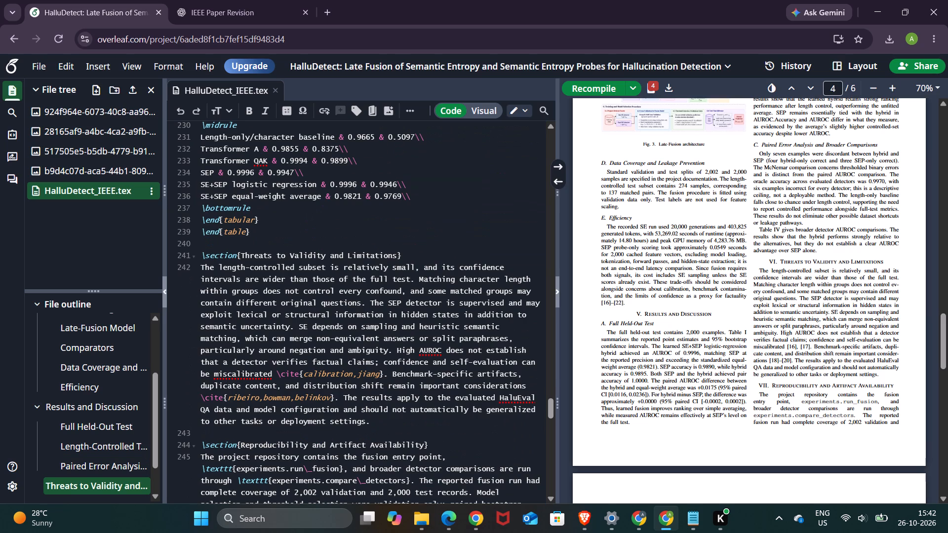
{"action": "scroll", "coordinate": [343, 244], "scroll_direction": "up", "scroll_amount": 5}
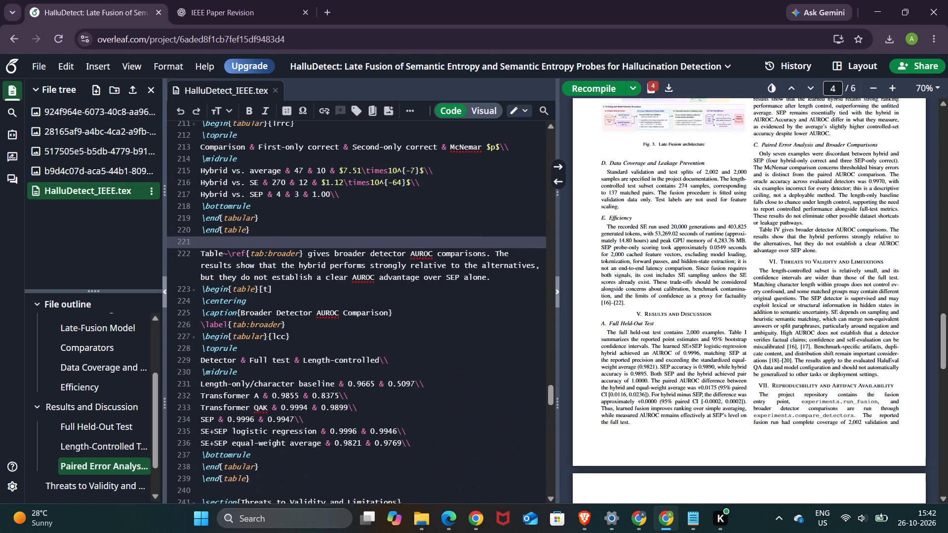
{"action": "scroll", "coordinate": [344, 244], "scroll_direction": "up", "scroll_amount": 1}
Compare the section and table order on pages 4 and 5 of the compiled PDF with the Overleaf source, including the Efficiency subsection.
{"action": "scroll", "coordinate": [724, 337], "scroll_direction": "down", "scroll_amount": 8}
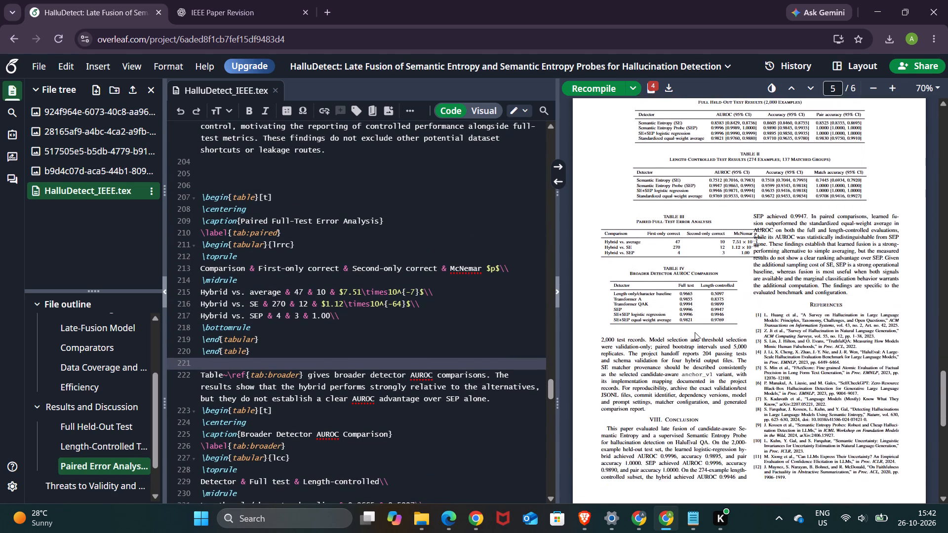
{"action": "scroll", "coordinate": [695, 332], "scroll_direction": "down", "scroll_amount": 3}
{"action": "scroll", "coordinate": [695, 332], "scroll_direction": "up", "scroll_amount": 12}
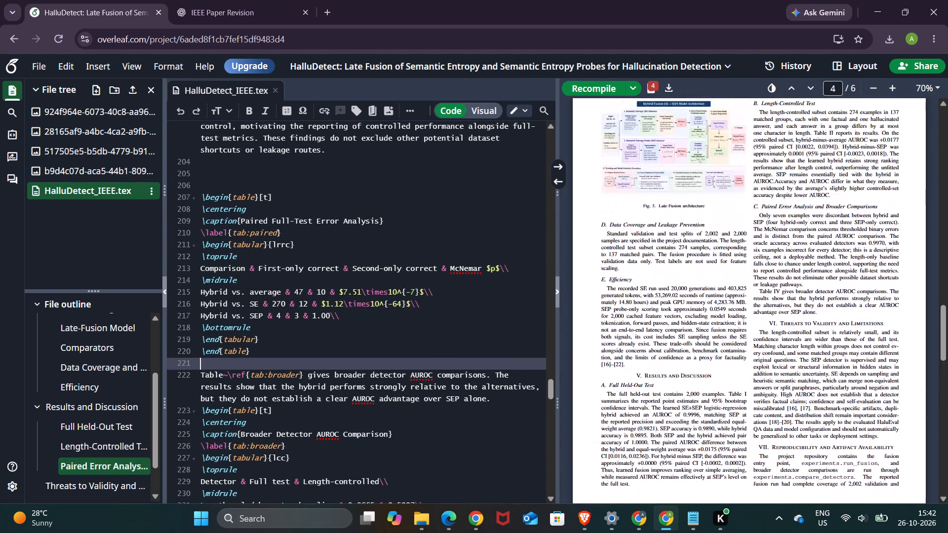
{"action": "scroll", "coordinate": [703, 333], "scroll_direction": "down", "scroll_amount": 9}
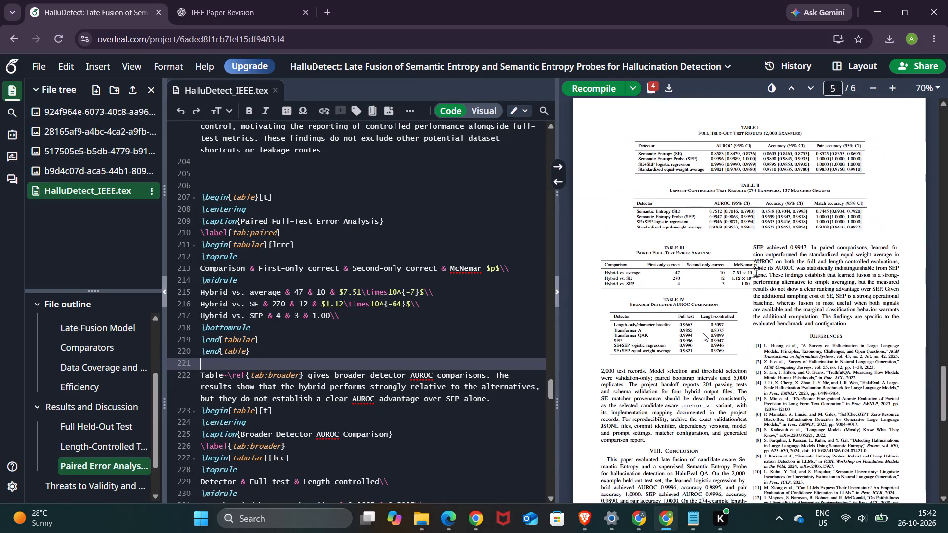
{"action": "scroll", "coordinate": [703, 333], "scroll_direction": "down", "scroll_amount": 1}
{"action": "scroll", "coordinate": [700, 307], "scroll_direction": "up", "scroll_amount": 3}
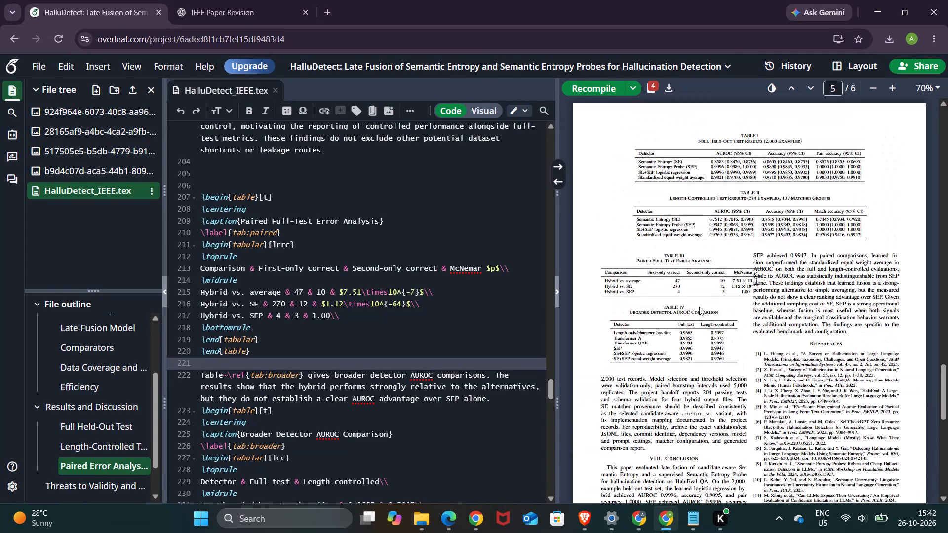
{"action": "scroll", "coordinate": [699, 307], "scroll_direction": "up", "scroll_amount": 2}
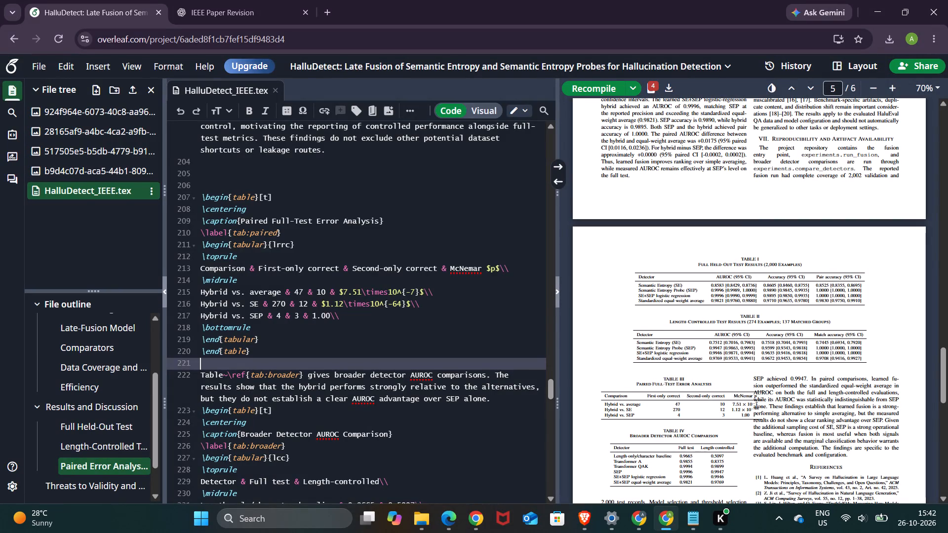
{"action": "scroll", "coordinate": [758, 305], "scroll_direction": "down", "scroll_amount": 2}
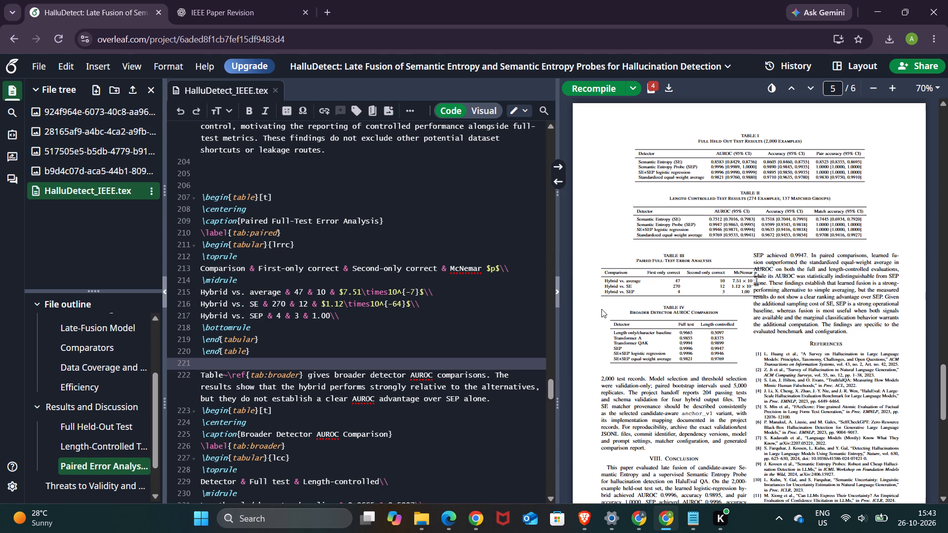
{"action": "scroll", "coordinate": [598, 251], "scroll_direction": "up", "scroll_amount": 4}
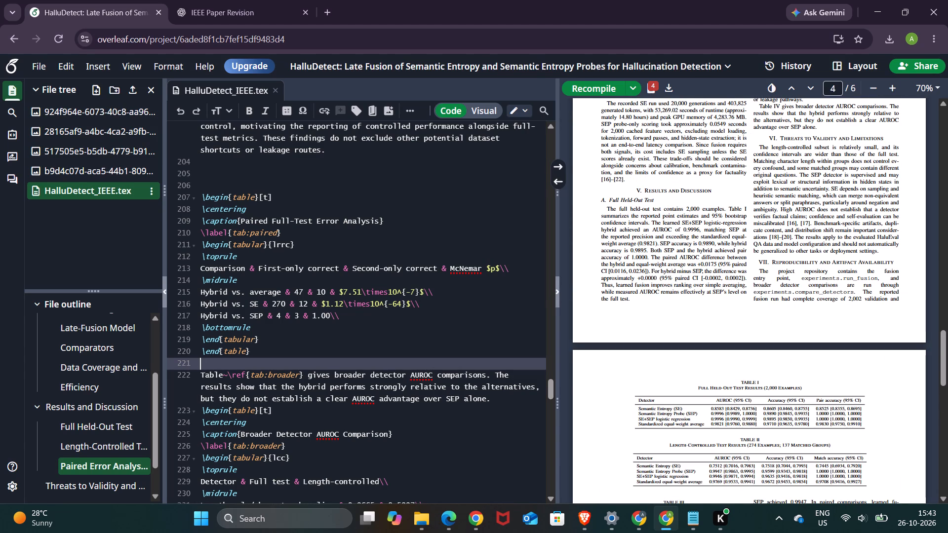
{"action": "scroll", "coordinate": [756, 257], "scroll_direction": "up", "scroll_amount": 5}
{"action": "scroll", "coordinate": [756, 257], "scroll_direction": "down", "scroll_amount": 2}
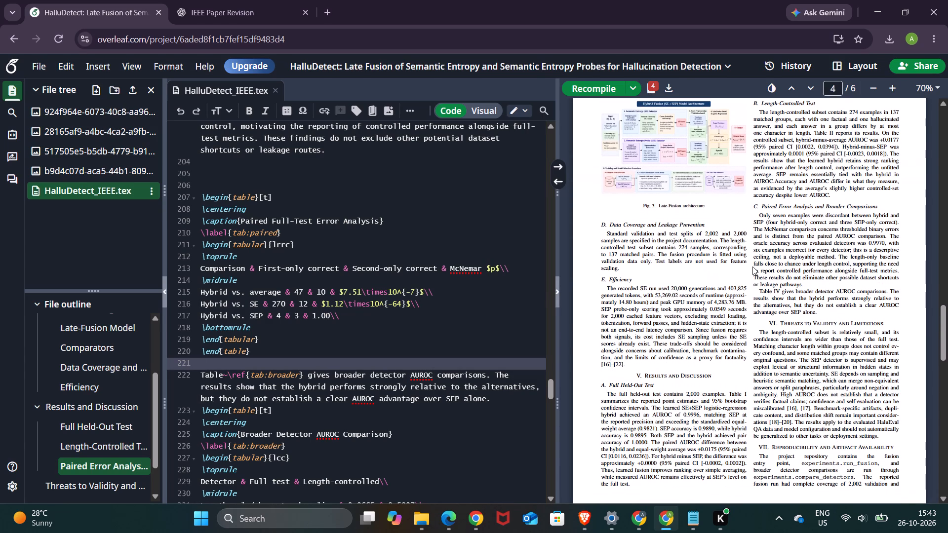
{"action": "scroll", "coordinate": [770, 283], "scroll_direction": "up", "scroll_amount": 1}
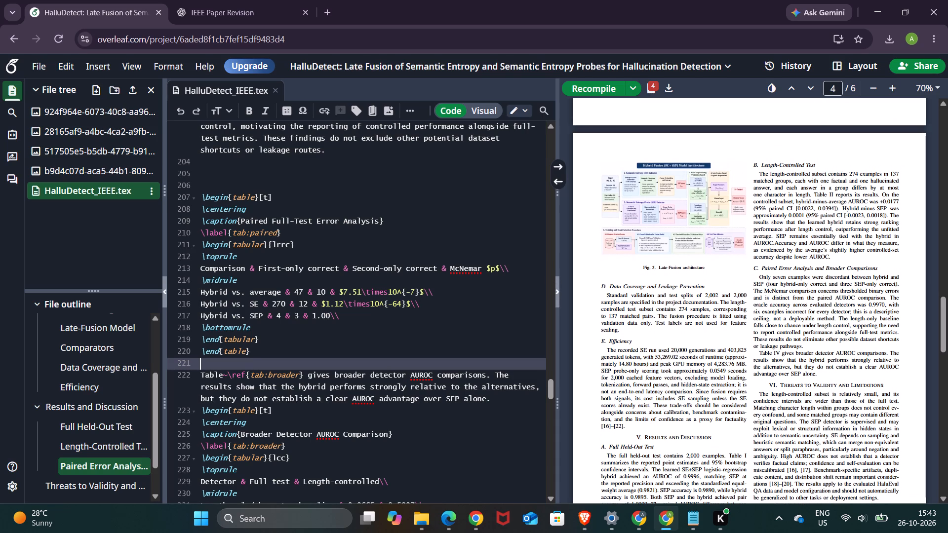
Check the reworded SE run paragraph in Notepad and the placement of the Efficiency subsection in the Turnitin report.
{"action": "scroll", "coordinate": [344, 346], "scroll_direction": "down", "scroll_amount": 1}
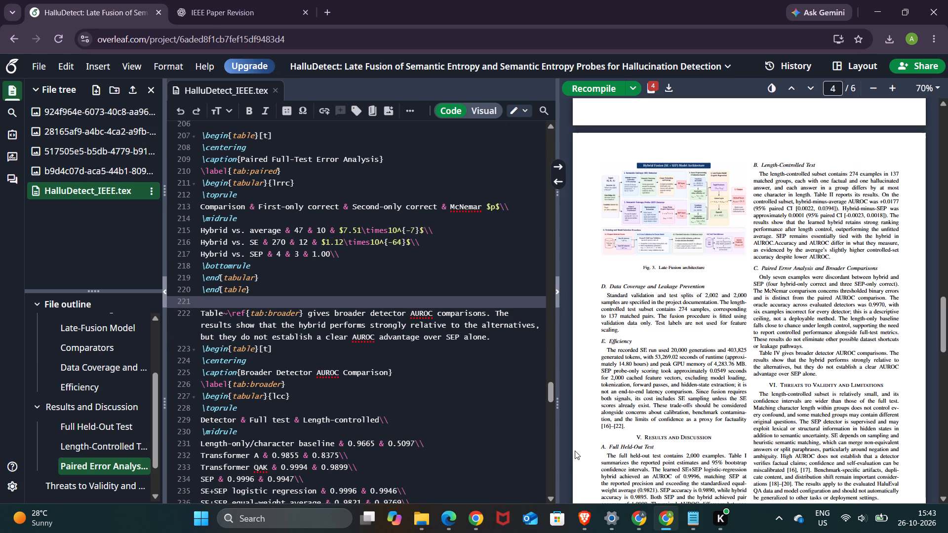
{"action": "left_click", "coordinate": [681, 508]}
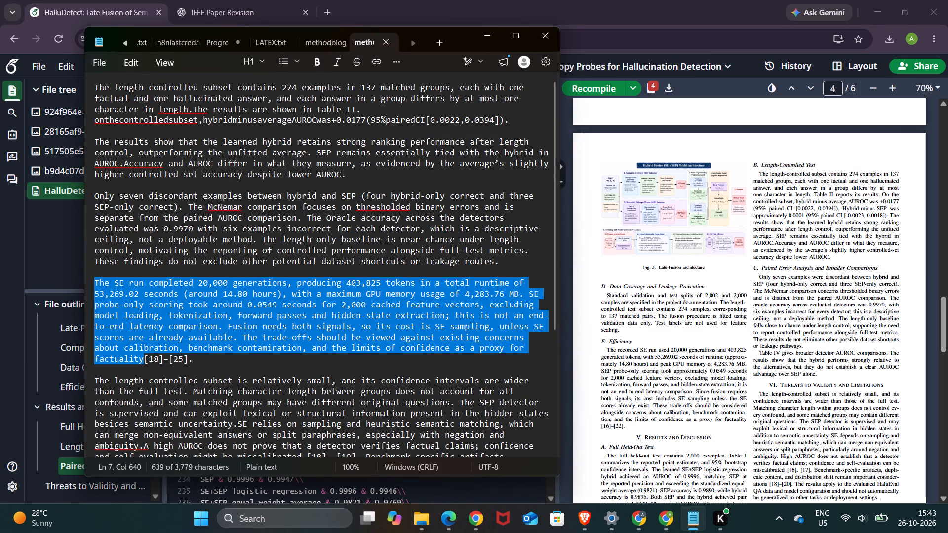
{"action": "left_click", "coordinate": [595, 353]}
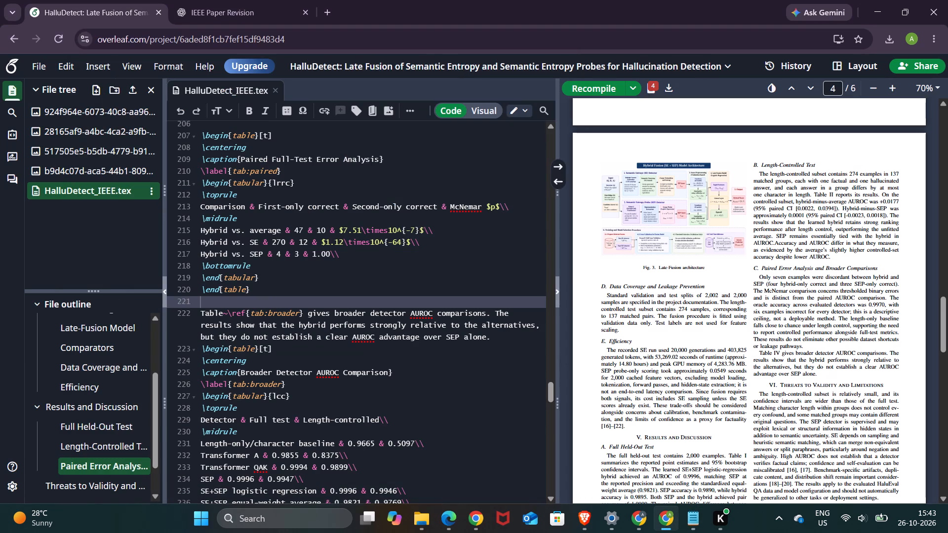
{"action": "scroll", "coordinate": [311, 337], "scroll_direction": "down", "scroll_amount": 2}
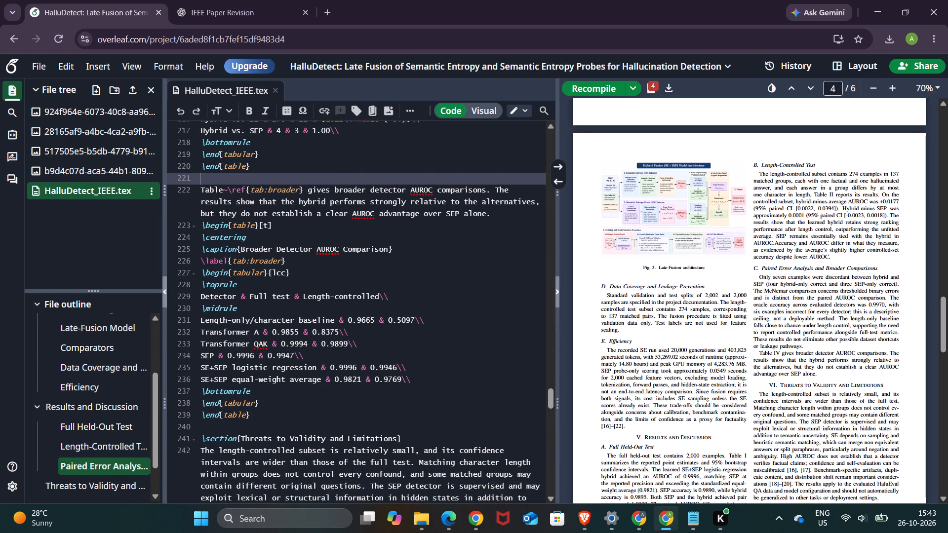
{"action": "left_click", "coordinate": [447, 530]}
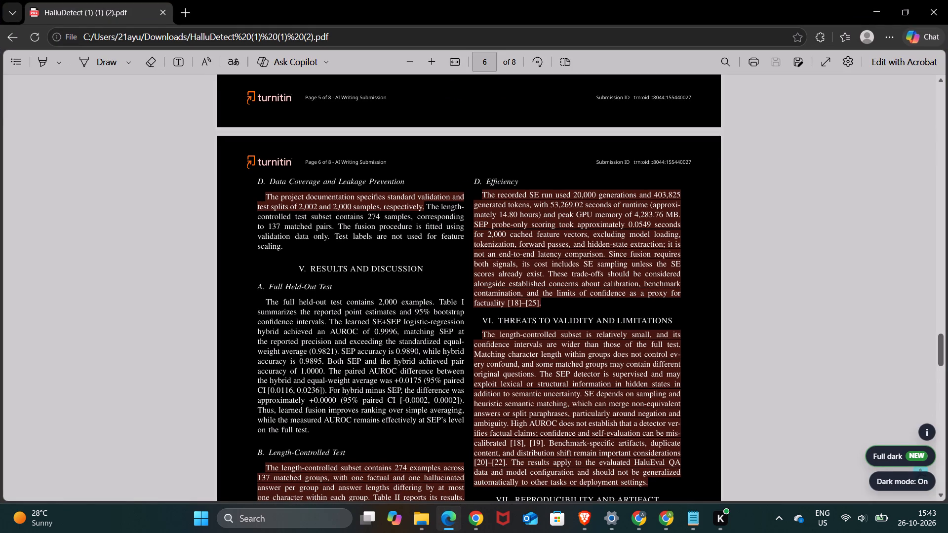
{"action": "left_click_drag", "start_coordinate": [476, 181], "coordinate": [520, 182]}
{"action": "left_click", "coordinate": [565, 178]}
{"action": "left_click", "coordinate": [867, 0]}
Examine the Overleaf source around the Paired Error Analysis subsection and pages 4 and 5 of the PDF for the Efficiency subsection's place.
{"action": "scroll", "coordinate": [360, 274], "scroll_direction": "up", "scroll_amount": 2}
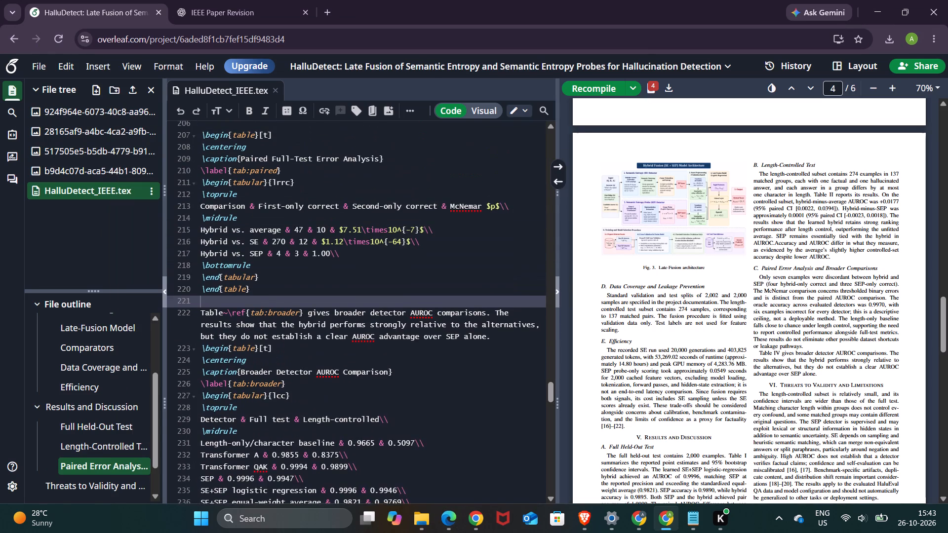
{"action": "scroll", "coordinate": [283, 291], "scroll_direction": "down", "scroll_amount": 1}
{"action": "scroll", "coordinate": [283, 292], "scroll_direction": "up", "scroll_amount": 2}
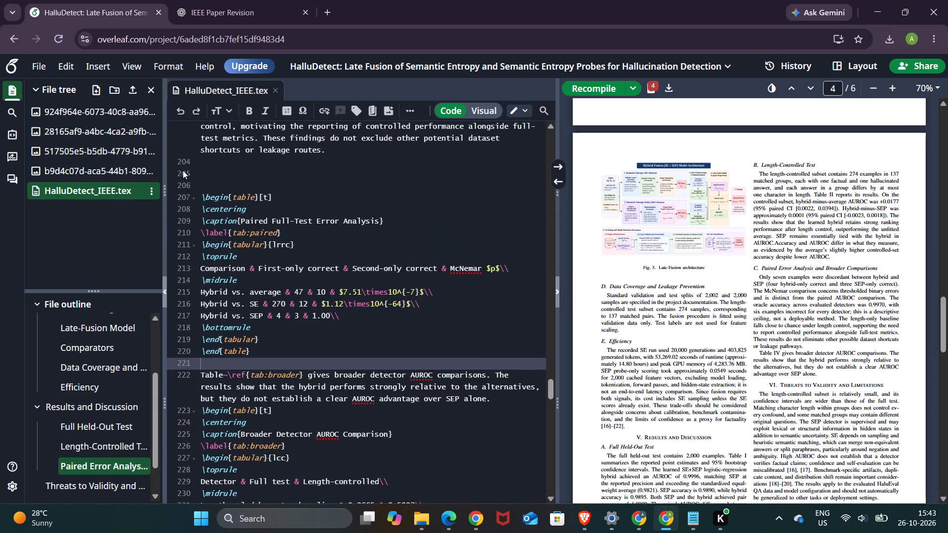
{"action": "scroll", "coordinate": [246, 266], "scroll_direction": "up", "scroll_amount": 3}
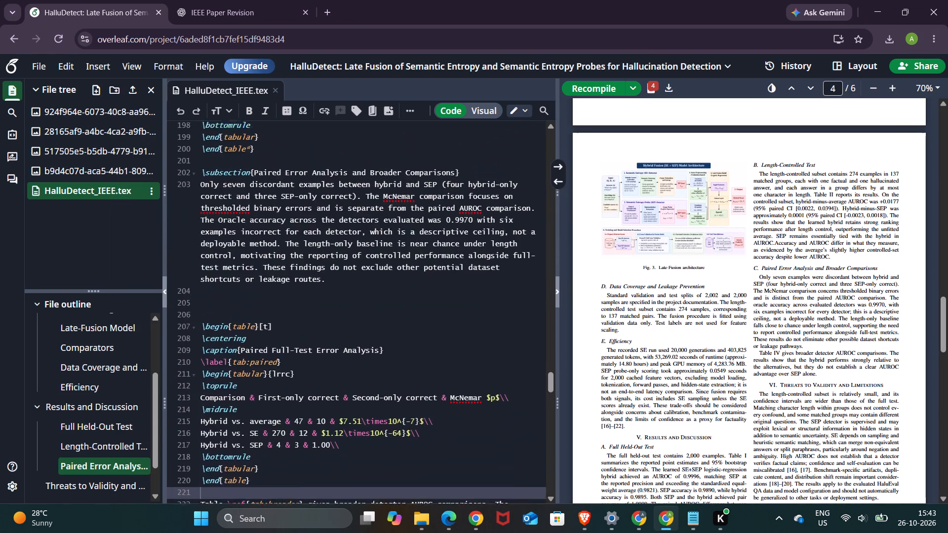
{"action": "scroll", "coordinate": [247, 267], "scroll_direction": "up", "scroll_amount": 1}
{"action": "scroll", "coordinate": [710, 277], "scroll_direction": "down", "scroll_amount": 3}
{"action": "scroll", "coordinate": [710, 277], "scroll_direction": "up", "scroll_amount": 2}
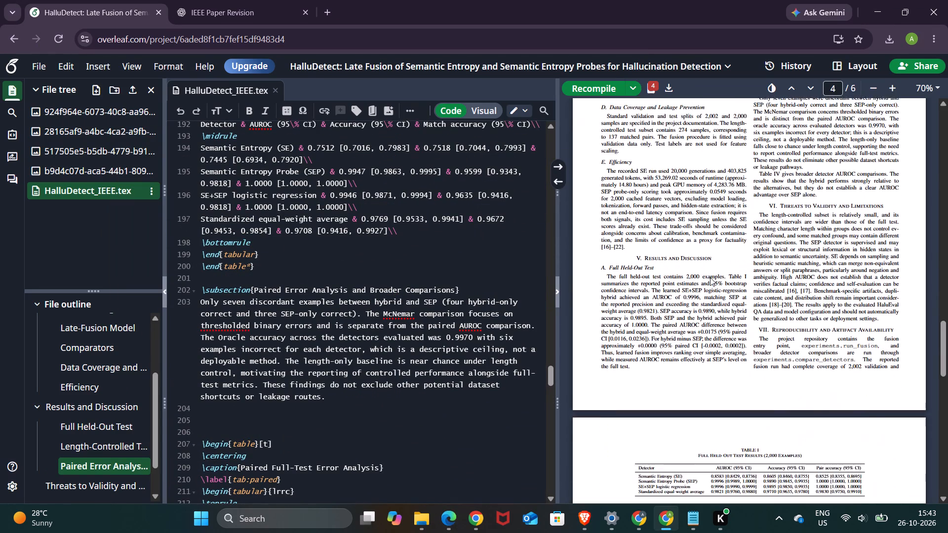
{"action": "scroll", "coordinate": [710, 277], "scroll_direction": "down", "scroll_amount": 3}
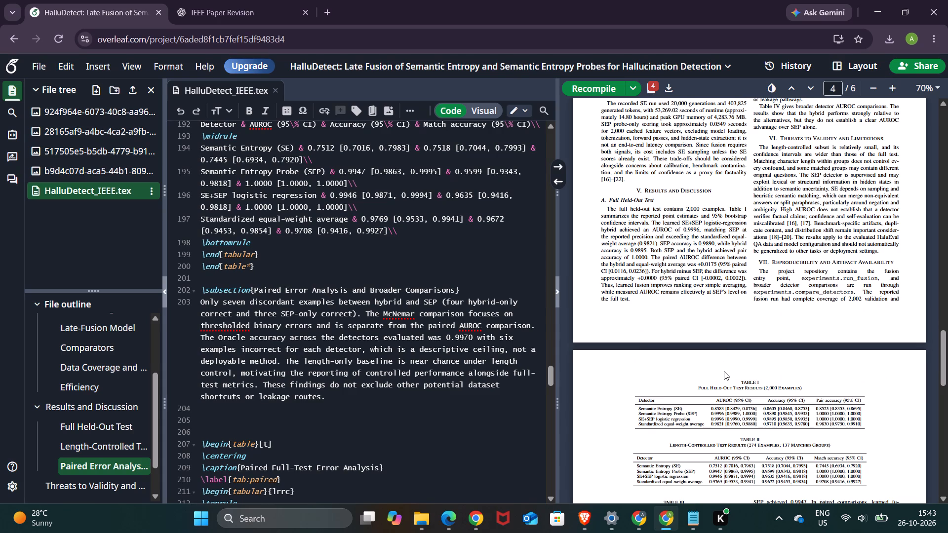
{"action": "scroll", "coordinate": [314, 326], "scroll_direction": "down", "scroll_amount": 2}
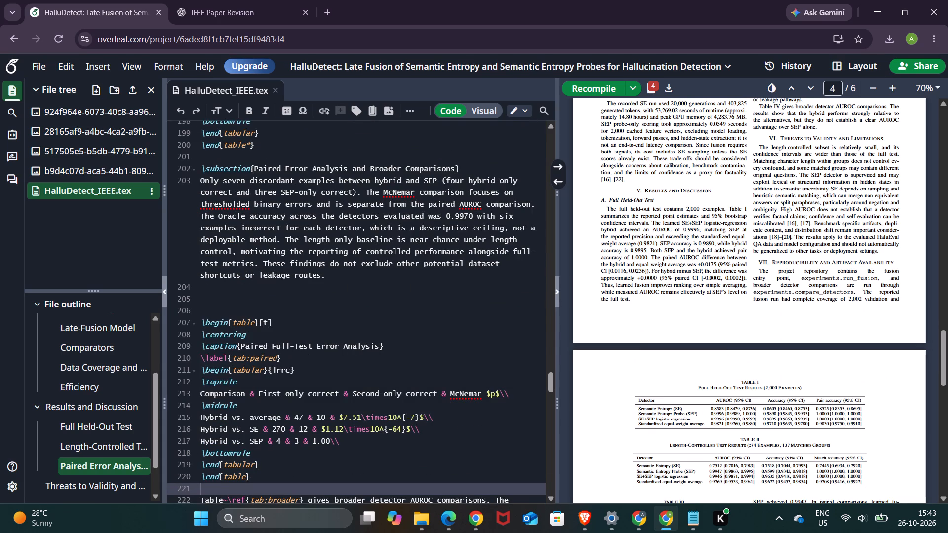
{"action": "scroll", "coordinate": [635, 328], "scroll_direction": "down", "scroll_amount": 1}
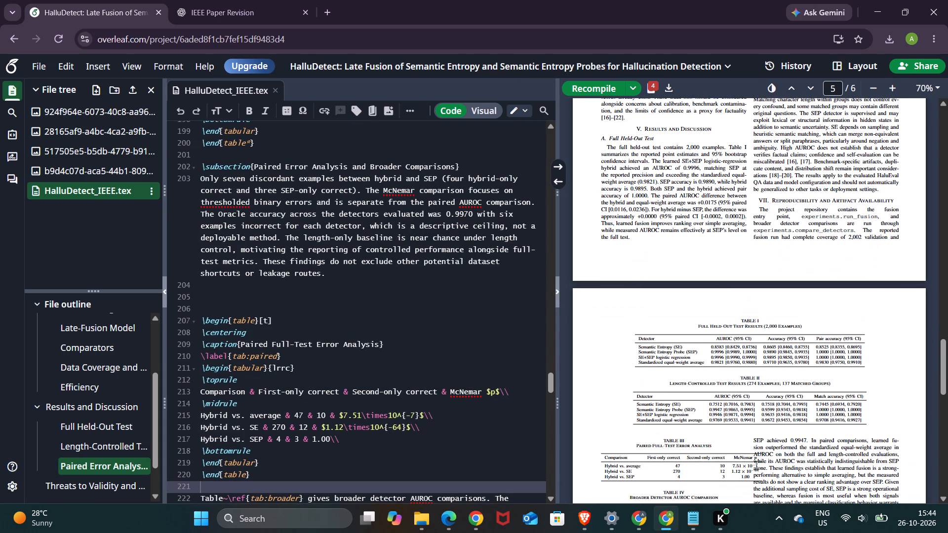
Review the source back to the Length-Controlled Test subsection and compare it with page 4 of the compiled PDF.
{"action": "scroll", "coordinate": [408, 355], "scroll_direction": "up", "scroll_amount": 4}
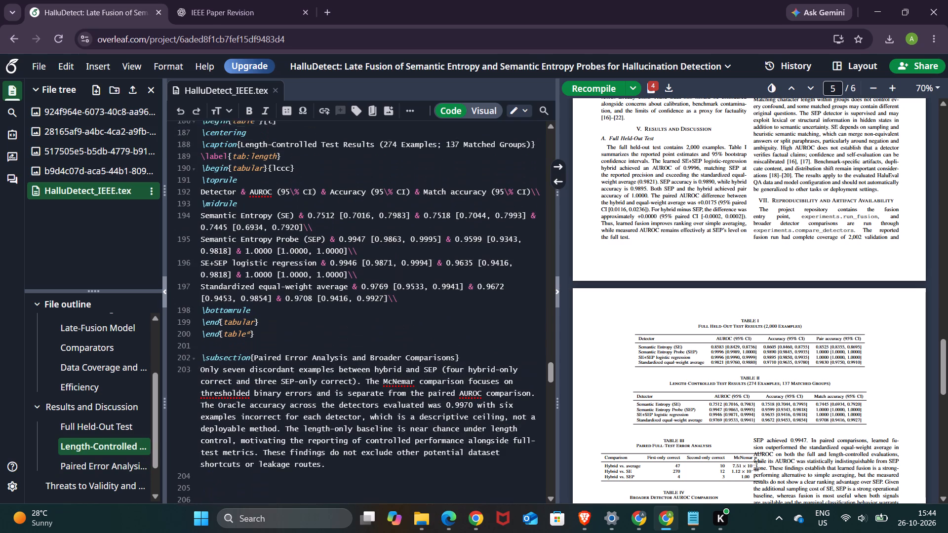
{"action": "scroll", "coordinate": [408, 355], "scroll_direction": "up", "scroll_amount": 1}
{"action": "scroll", "coordinate": [325, 305], "scroll_direction": "up", "scroll_amount": 3}
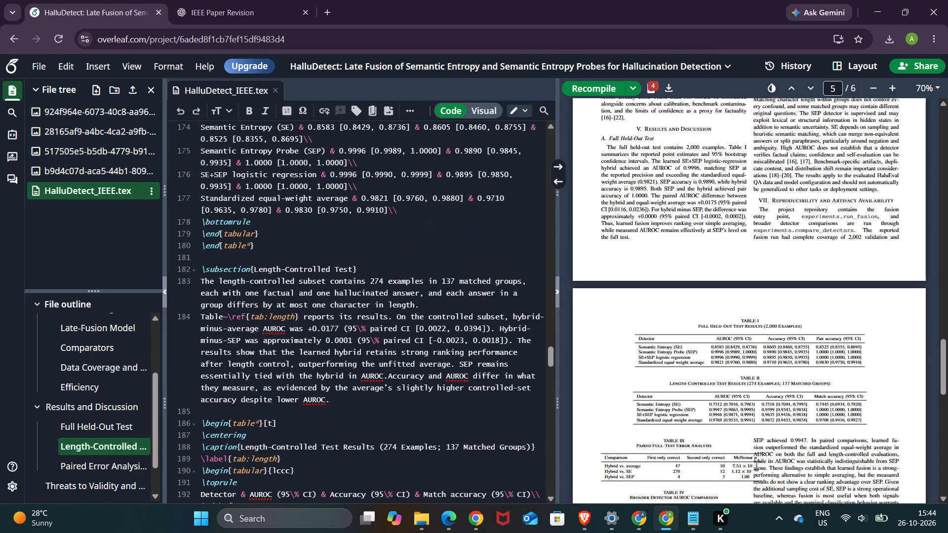
{"action": "scroll", "coordinate": [671, 315], "scroll_direction": "up", "scroll_amount": 1}
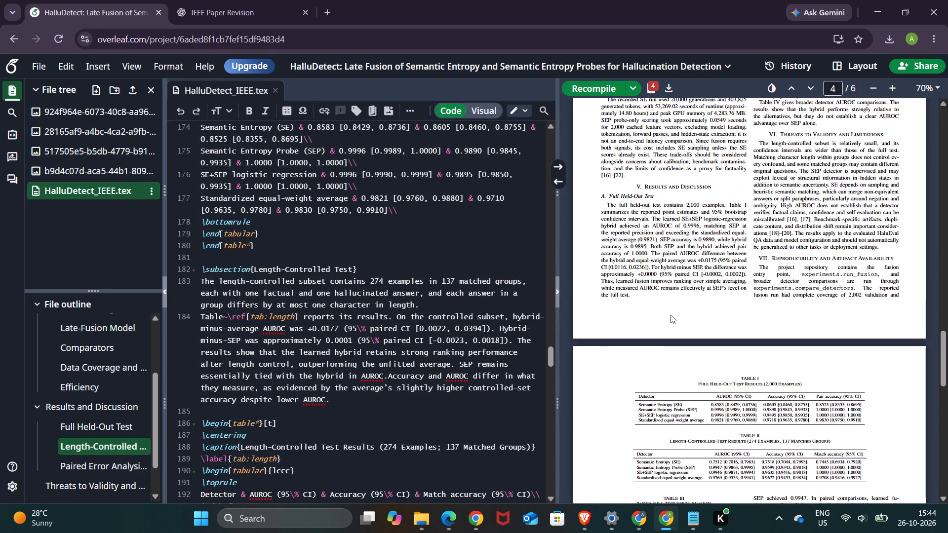
{"action": "scroll", "coordinate": [671, 315], "scroll_direction": "up", "scroll_amount": 1}
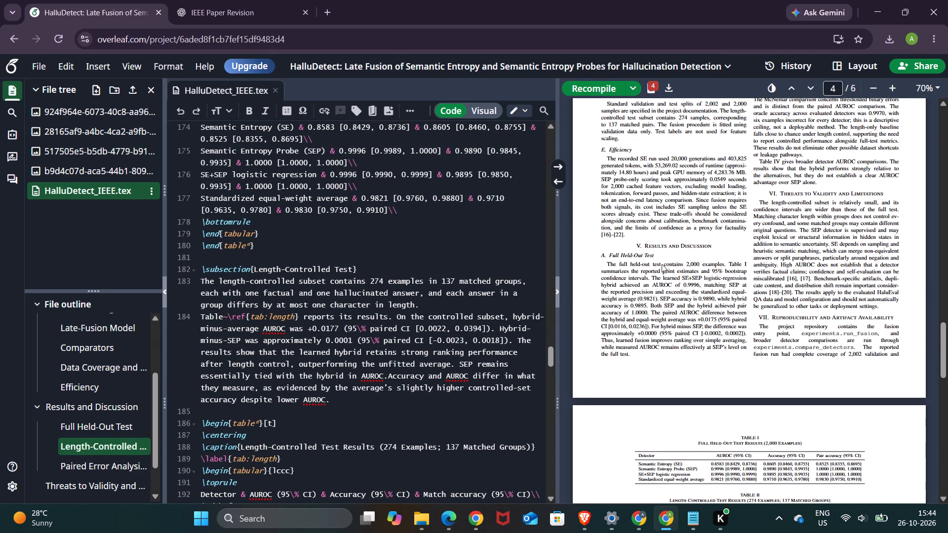
{"action": "scroll", "coordinate": [749, 281], "scroll_direction": "up", "scroll_amount": 2}
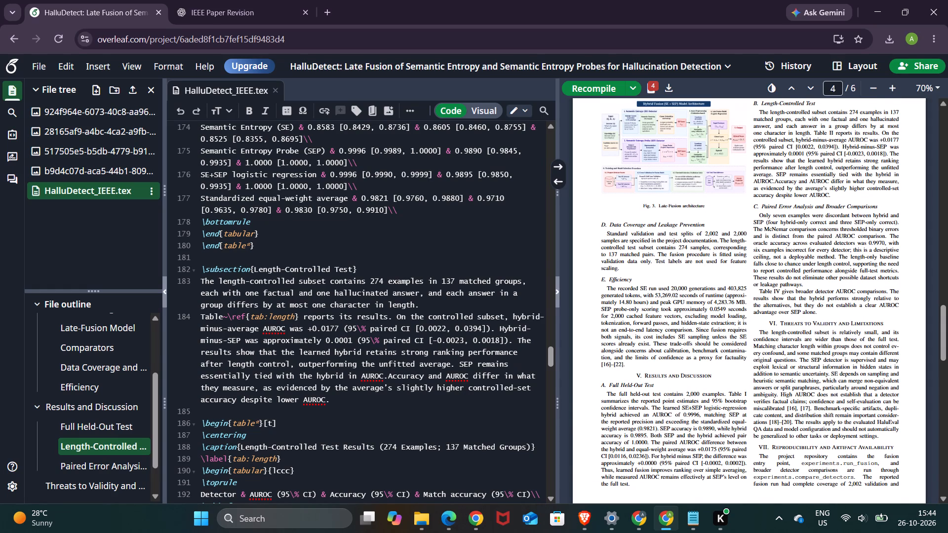
Copy the Length-Controlled Test subsection heading line from the Overleaf source.
{"action": "left_click_drag", "start_coordinate": [202, 269], "coordinate": [361, 266]}
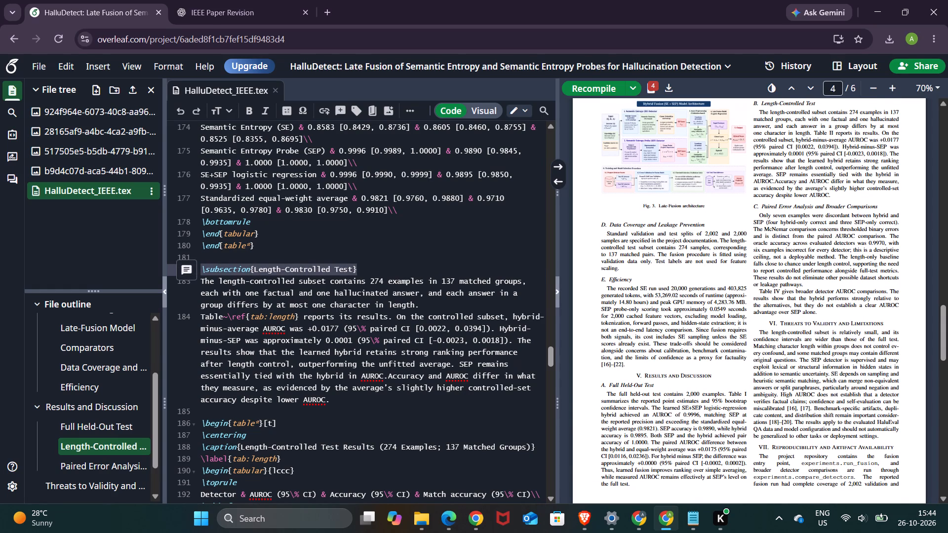
{"action": "key", "text": "ctrl+c"}
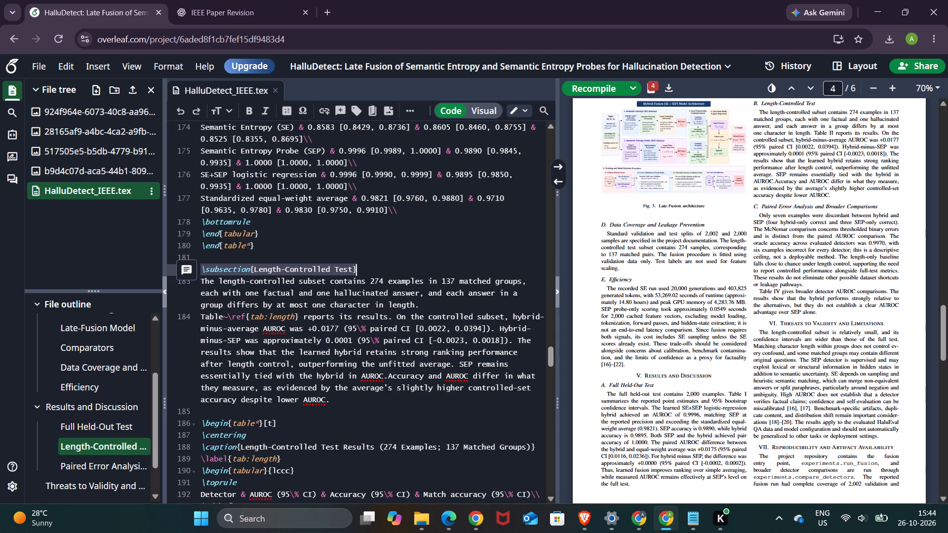
{"action": "left_click", "coordinate": [372, 399]}
Examine the source from the length-controlled results table to the Broader Detector table against the tables on pages 4 and 5 of the PDF.
{"action": "scroll", "coordinate": [372, 399], "scroll_direction": "down", "scroll_amount": 5}
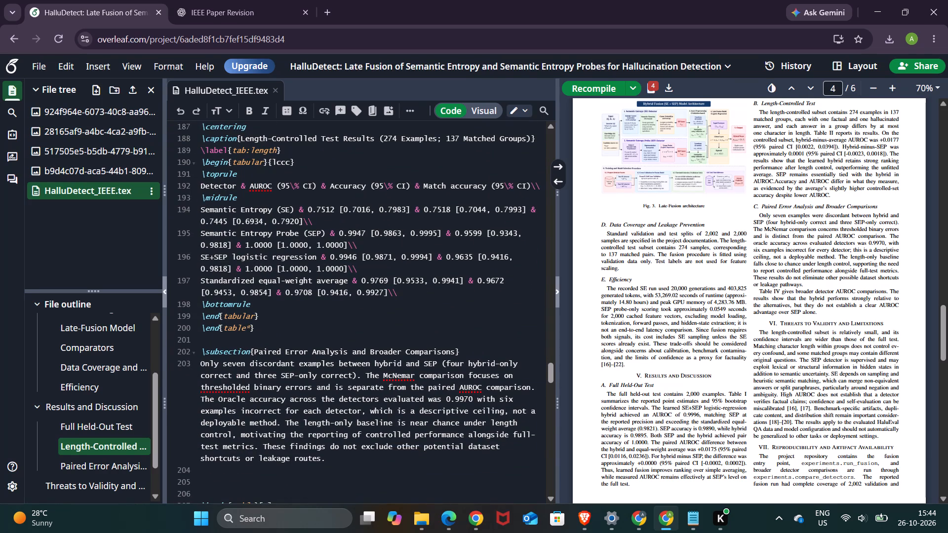
{"action": "scroll", "coordinate": [361, 390], "scroll_direction": "down", "scroll_amount": 1}
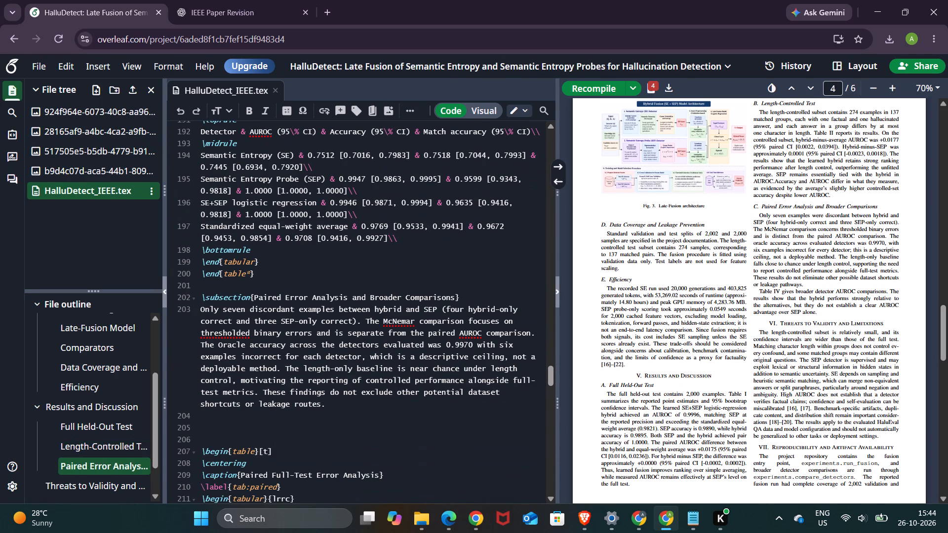
{"action": "scroll", "coordinate": [317, 409], "scroll_direction": "up", "scroll_amount": 3}
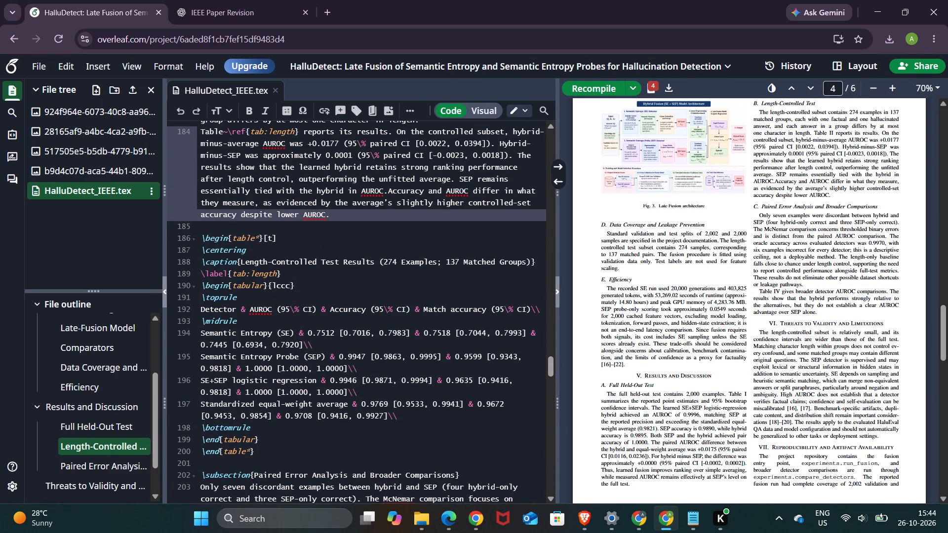
{"action": "scroll", "coordinate": [281, 369], "scroll_direction": "down", "scroll_amount": 6}
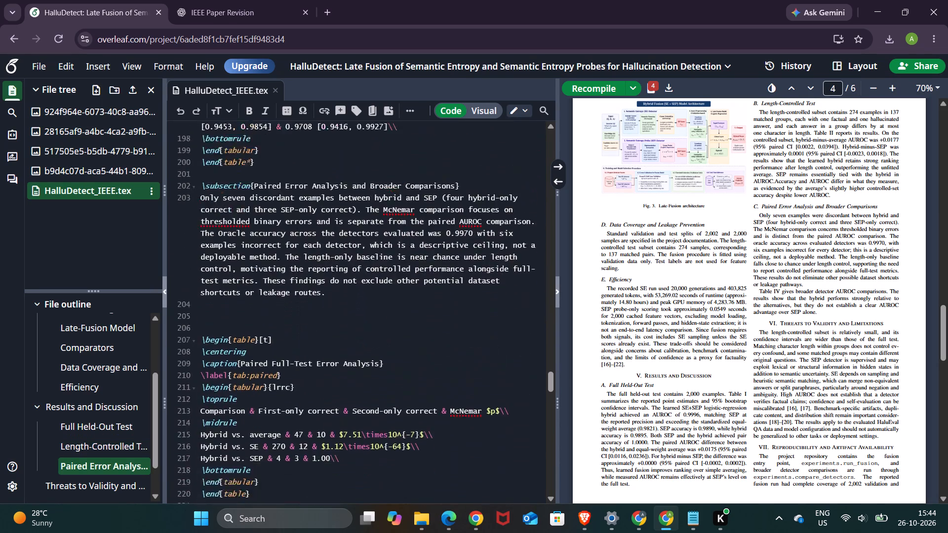
{"action": "scroll", "coordinate": [280, 366], "scroll_direction": "down", "scroll_amount": 1}
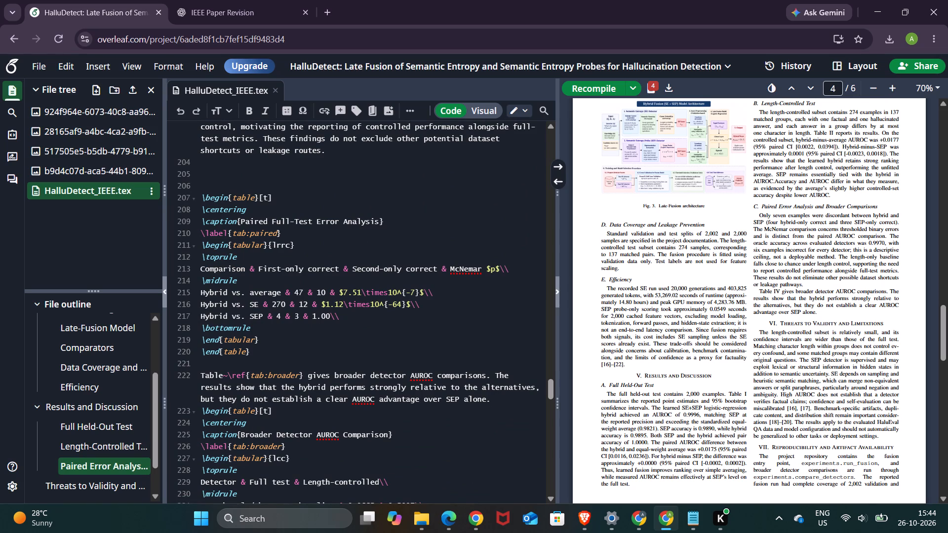
{"action": "scroll", "coordinate": [580, 369], "scroll_direction": "down", "scroll_amount": 4}
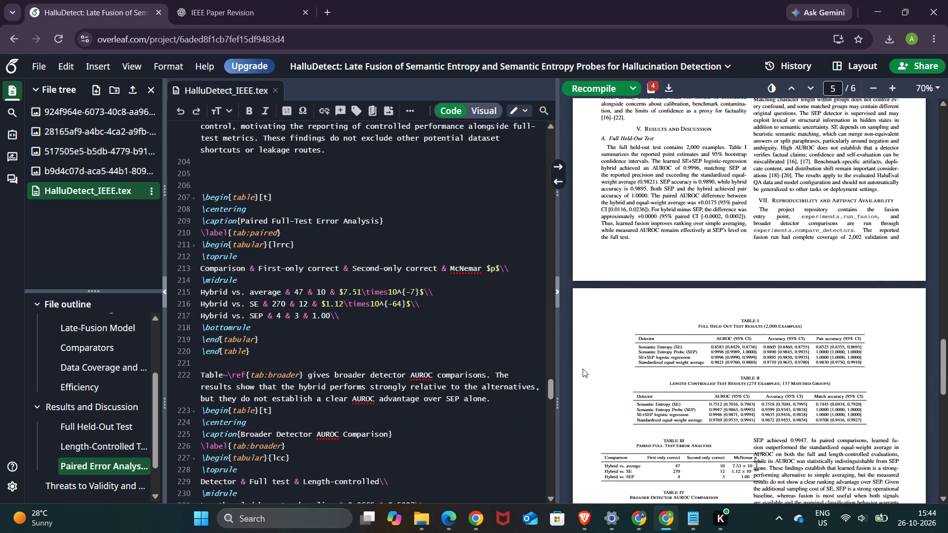
{"action": "scroll", "coordinate": [583, 369], "scroll_direction": "down", "scroll_amount": 2}
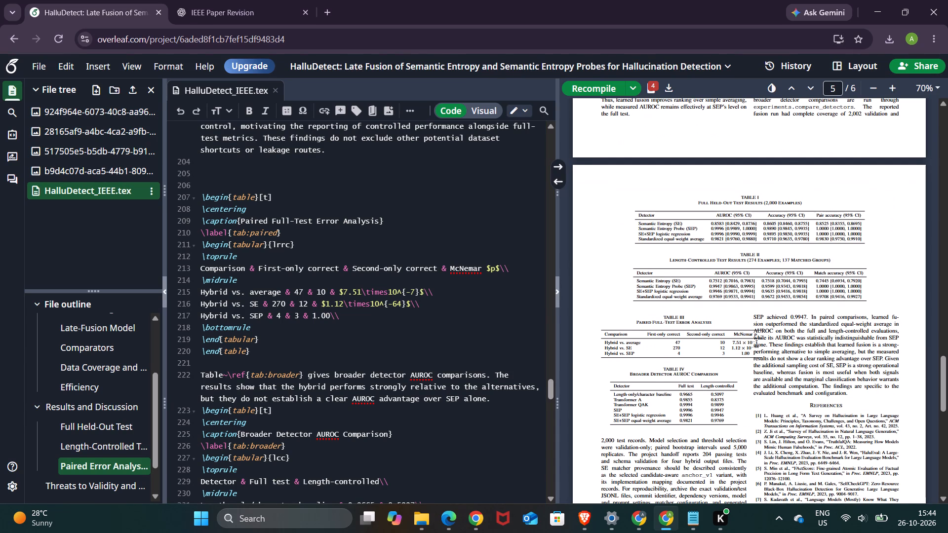
{"action": "scroll", "coordinate": [618, 237], "scroll_direction": "up", "scroll_amount": 2}
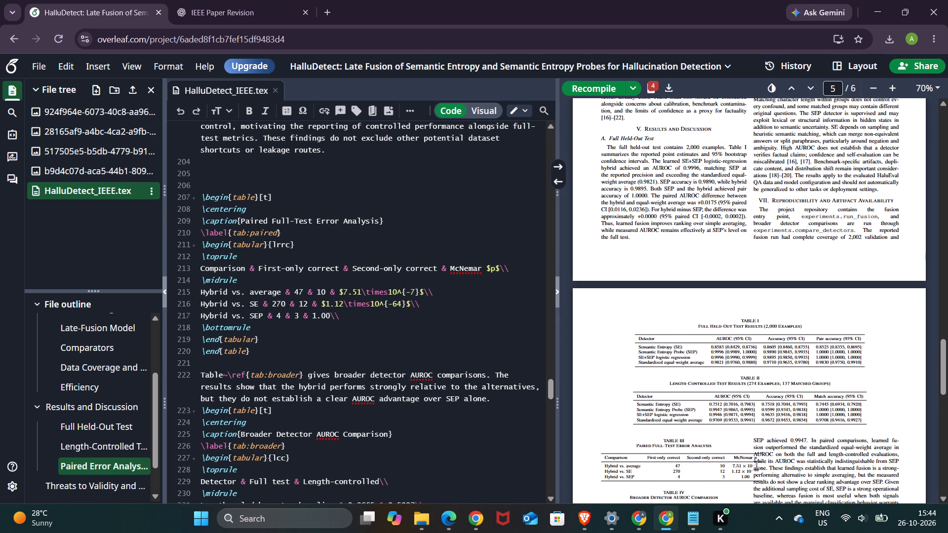
{"action": "scroll", "coordinate": [613, 236], "scroll_direction": "up", "scroll_amount": 2}
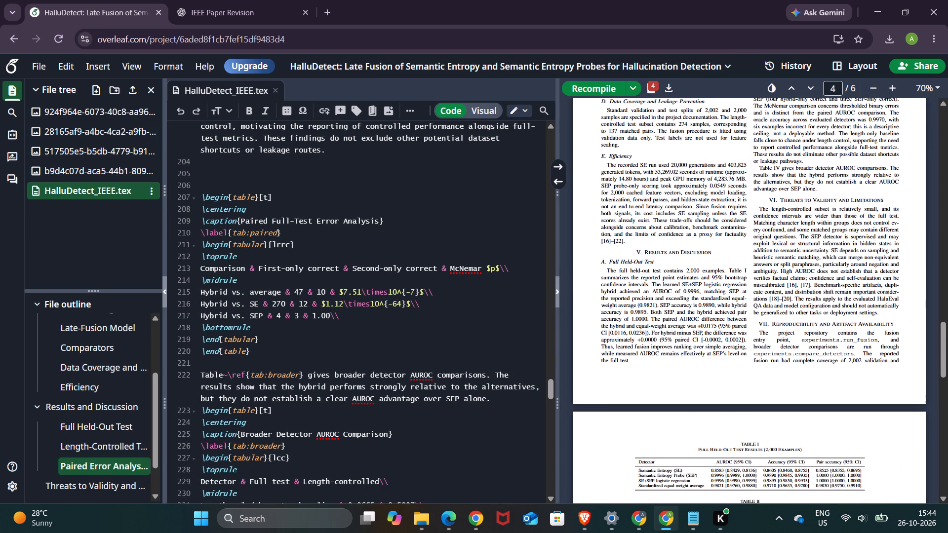
Find Threats to Validity and Limitations in the source and copy that section's opening, through "miscalibrated", from the Turnitin report in Edge.
{"action": "scroll", "coordinate": [397, 335], "scroll_direction": "down", "scroll_amount": 4}
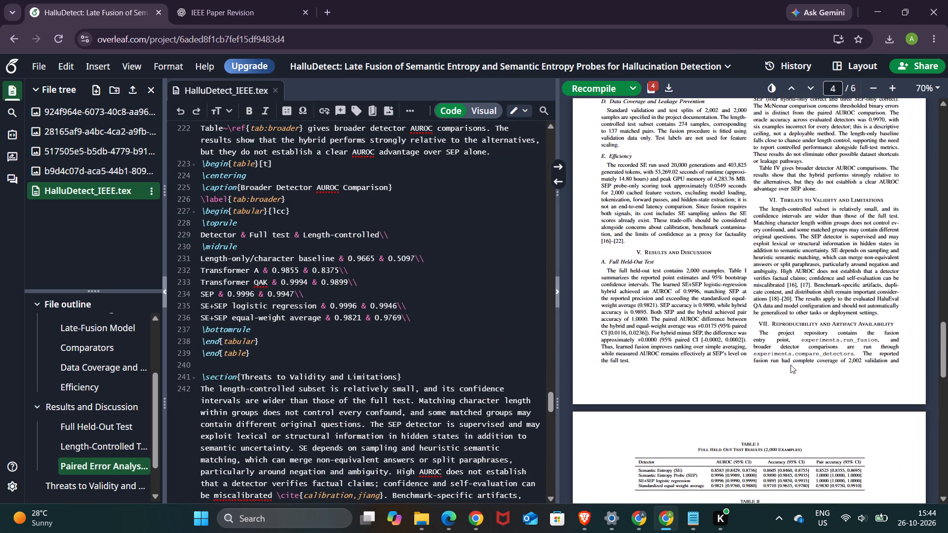
{"action": "scroll", "coordinate": [492, 311], "scroll_direction": "down", "scroll_amount": 1}
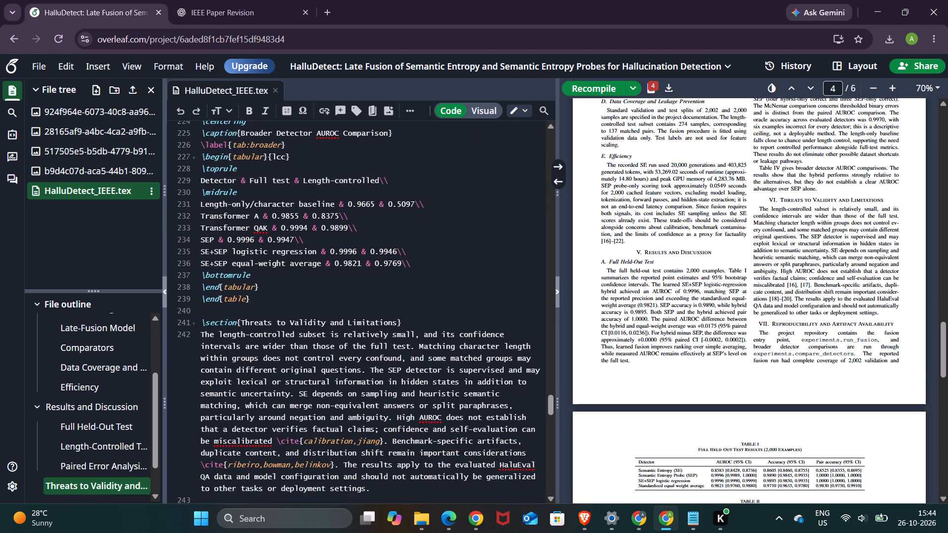
{"action": "scroll", "coordinate": [492, 311], "scroll_direction": "down", "scroll_amount": 1}
{"action": "scroll", "coordinate": [454, 302], "scroll_direction": "up", "scroll_amount": 3}
{"action": "scroll", "coordinate": [454, 302], "scroll_direction": "down", "scroll_amount": 3}
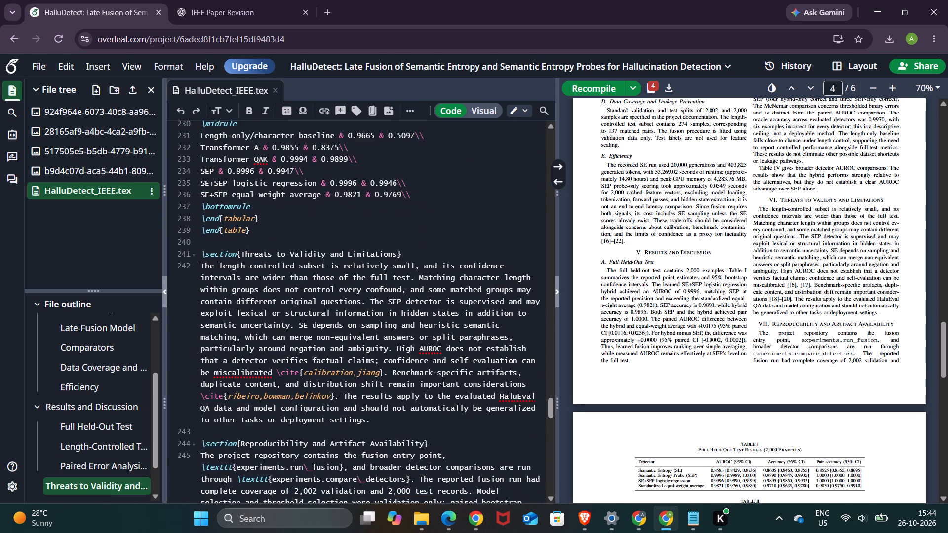
{"action": "scroll", "coordinate": [454, 302], "scroll_direction": "down", "scroll_amount": 1}
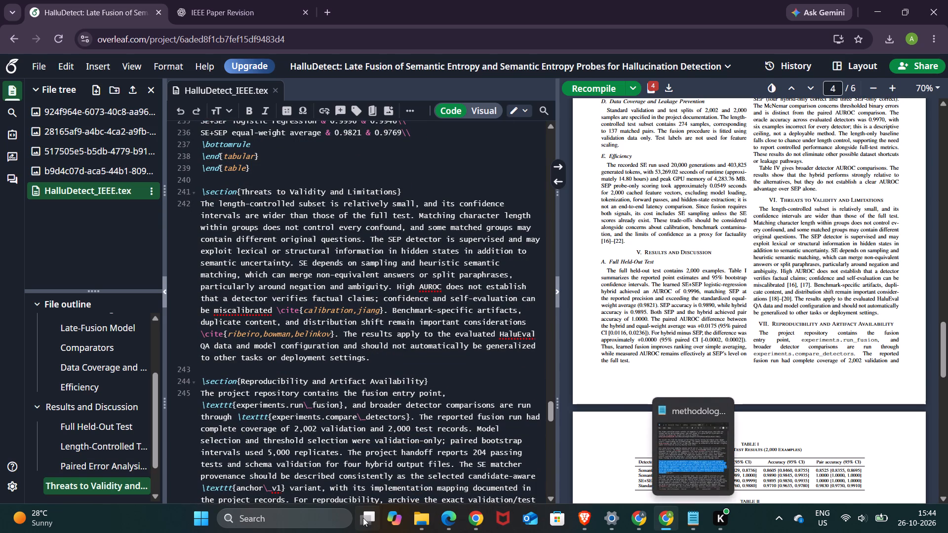
{"action": "left_click", "coordinate": [448, 516]}
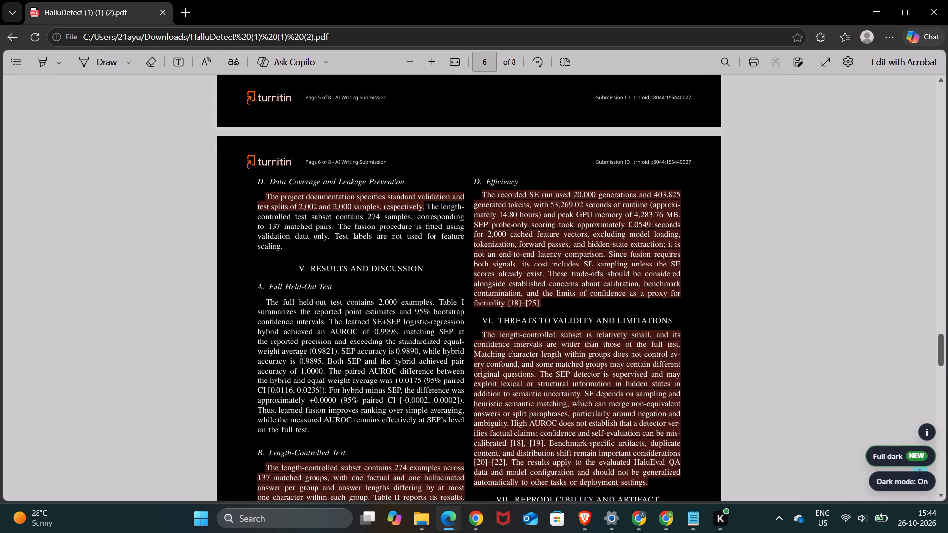
{"action": "scroll", "coordinate": [434, 335], "scroll_direction": "down", "scroll_amount": 2}
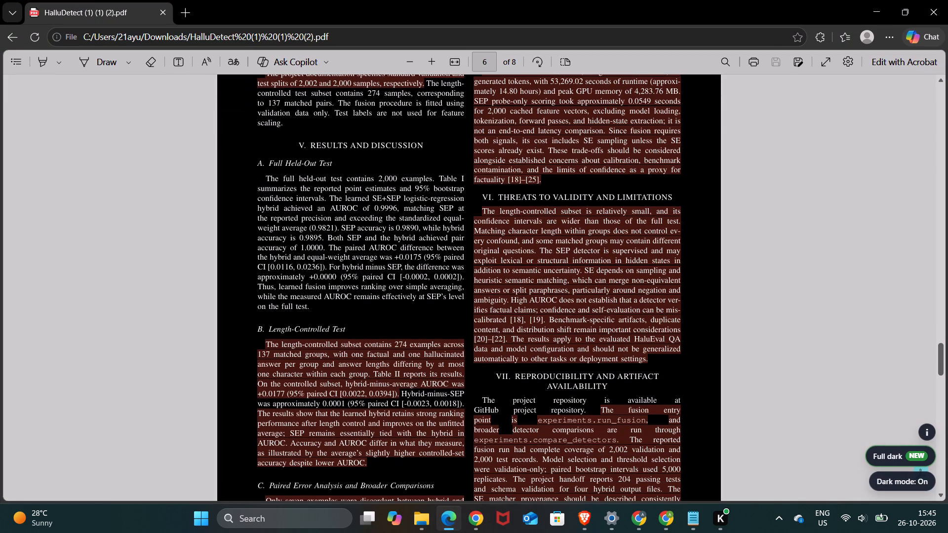
{"action": "left_click_drag", "start_coordinate": [484, 209], "coordinate": [501, 277]}
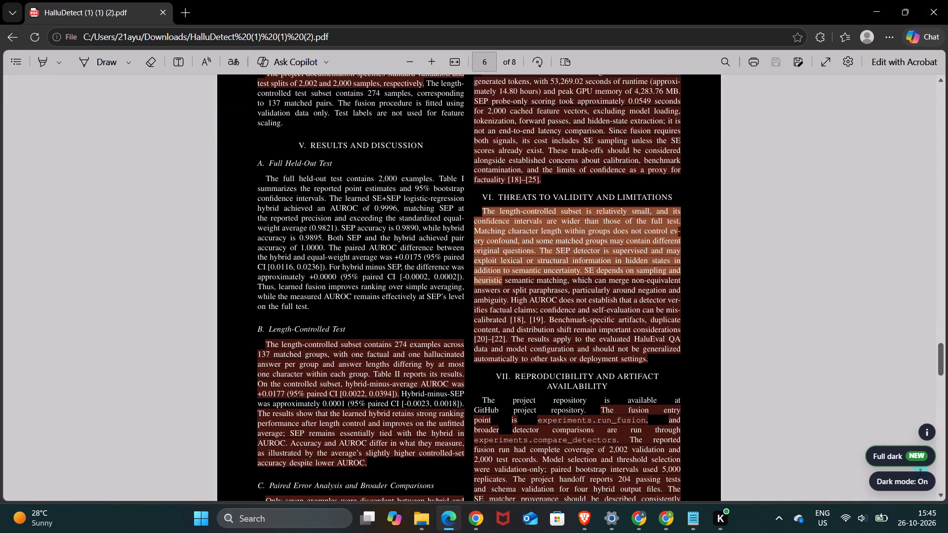
{"action": "left_click_drag", "start_coordinate": [501, 277], "coordinate": [506, 315]}
{"action": "key", "text": "ctrl+c"}
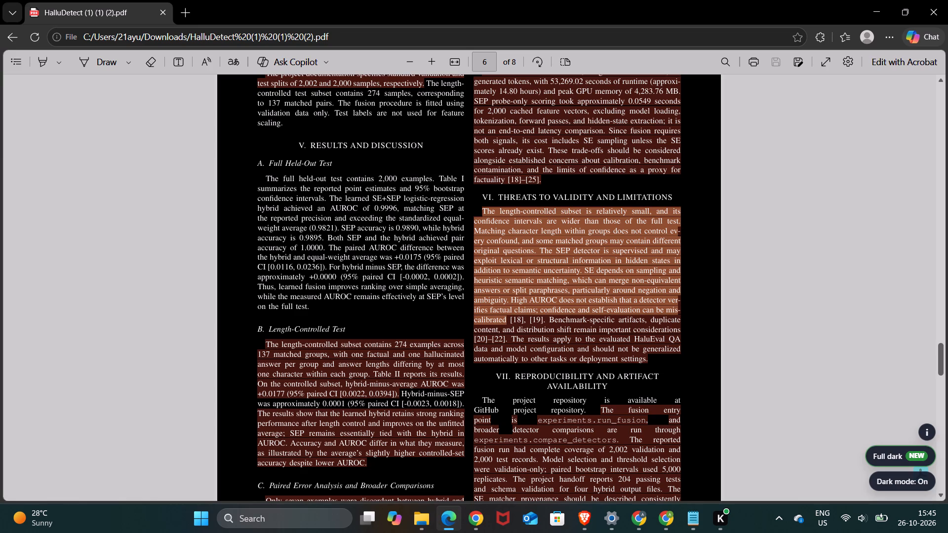
{"action": "left_click", "coordinate": [678, 379]}
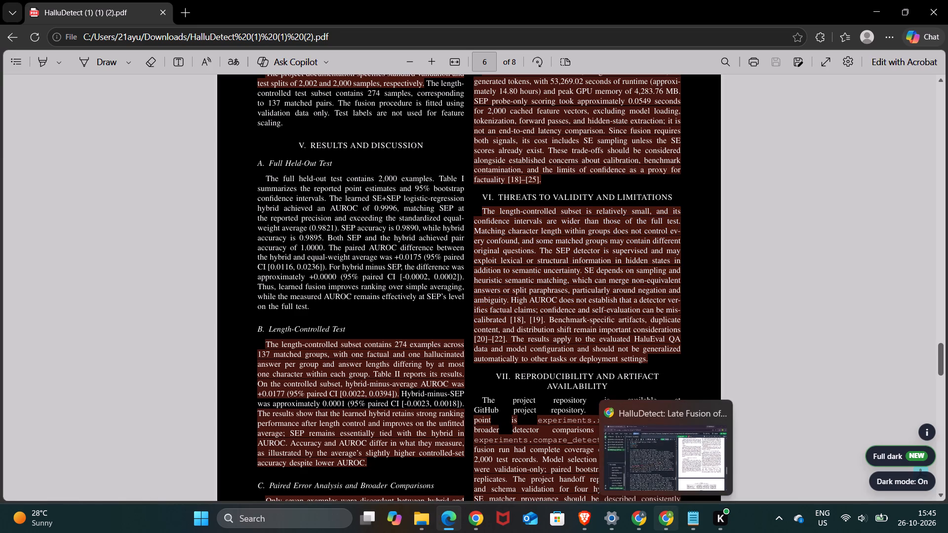
In Overleaf, replace the Threats to Validity text before the calibration and jiang citation with the copied passage.
{"action": "left_click", "coordinate": [666, 532]}
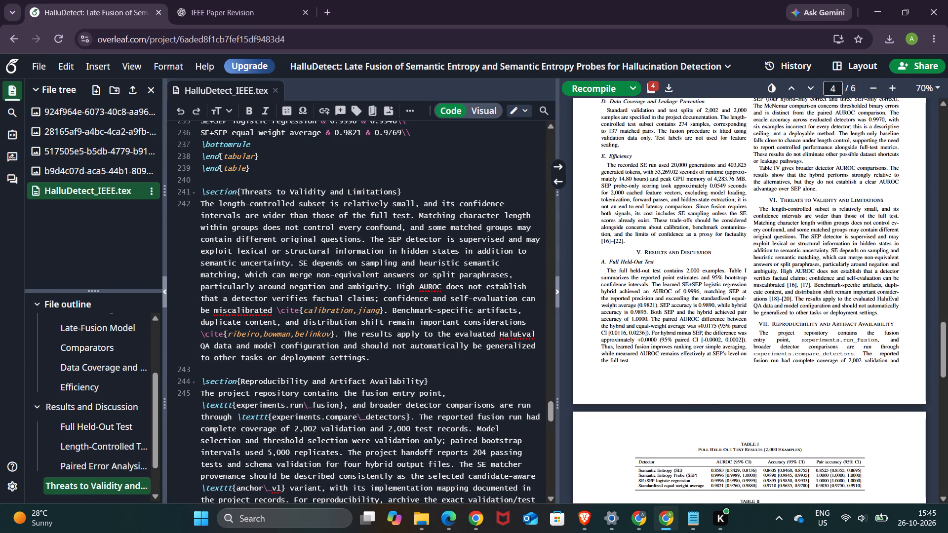
{"action": "left_click", "coordinate": [445, 529]}
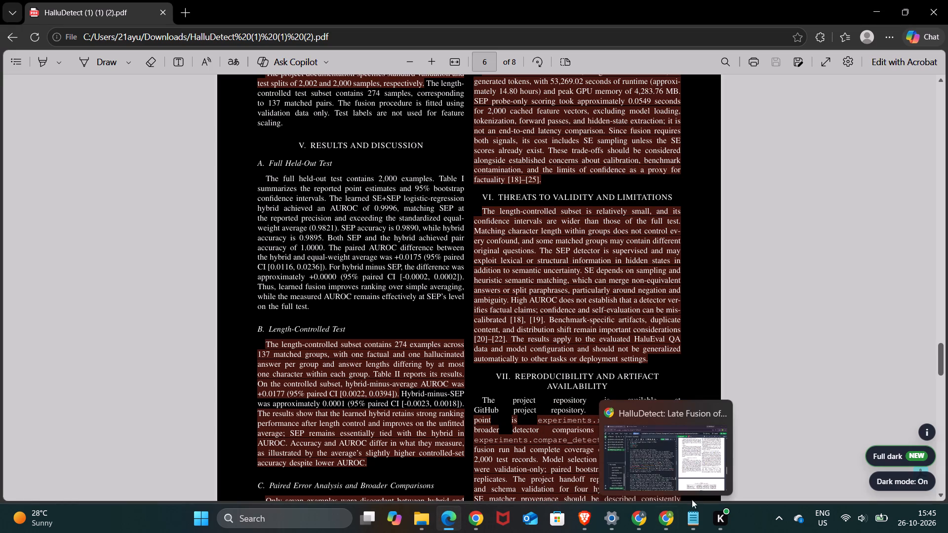
{"action": "left_click", "coordinate": [664, 522]}
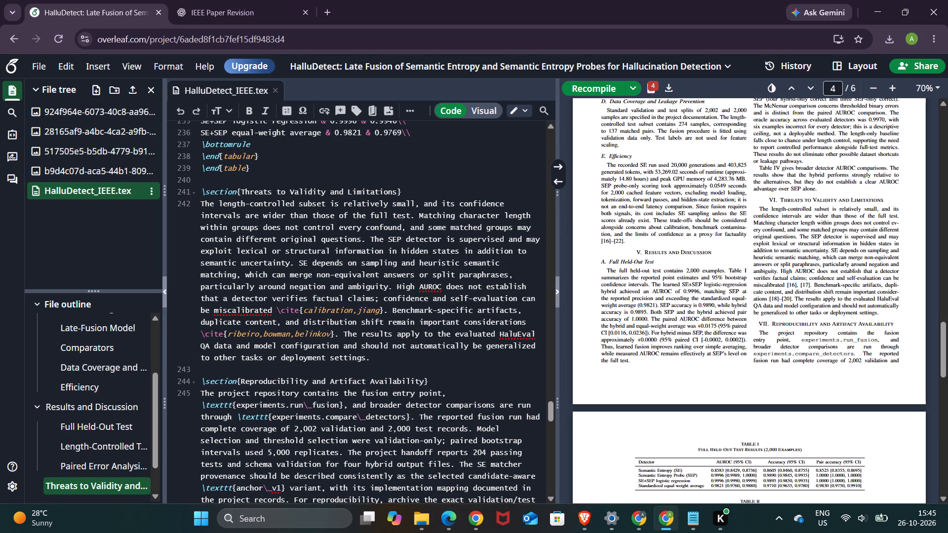
{"action": "left_click_drag", "start_coordinate": [273, 311], "coordinate": [213, 217]}
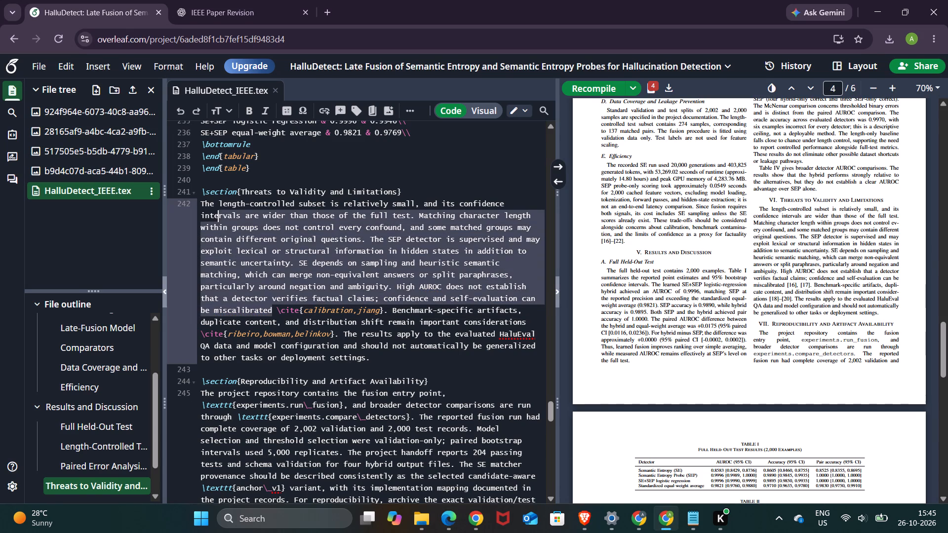
{"action": "left_click_drag", "start_coordinate": [213, 217], "coordinate": [202, 206]}
{"action": "key", "text": "BackSpace"}
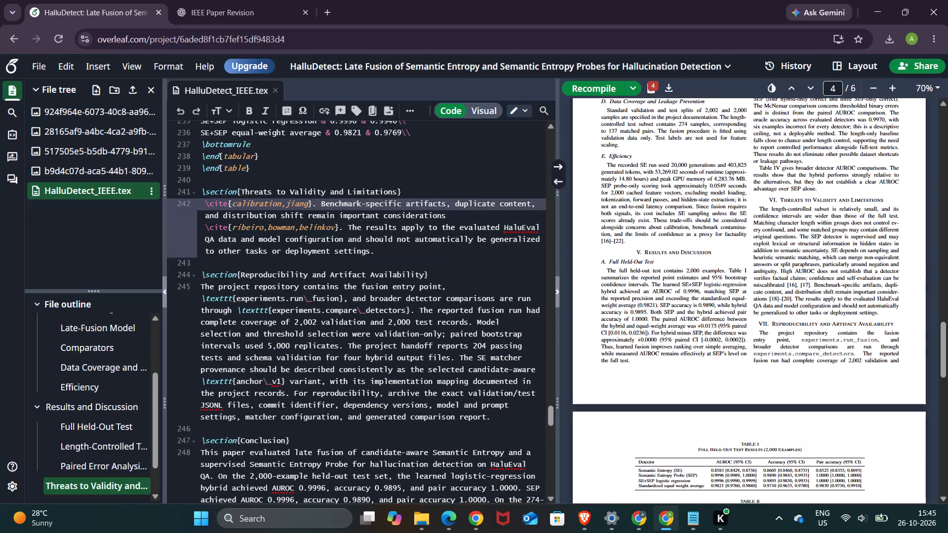
{"action": "key", "text": "ctrl+v"}
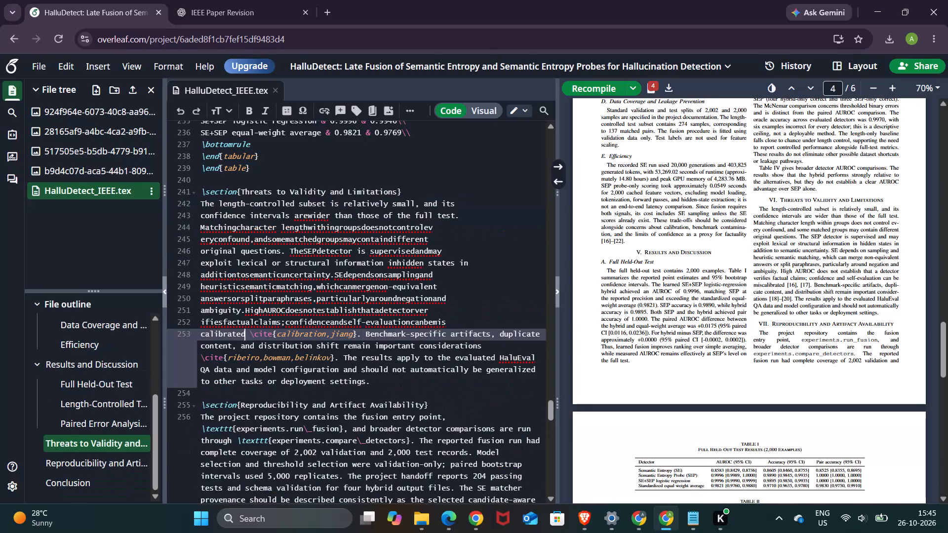
Restore the missing word spaces in "are wider" and "Matching character length within groups" in the pasted passage.
{"action": "left_click", "coordinate": [310, 214]}
{"action": "key", "text": "space"}
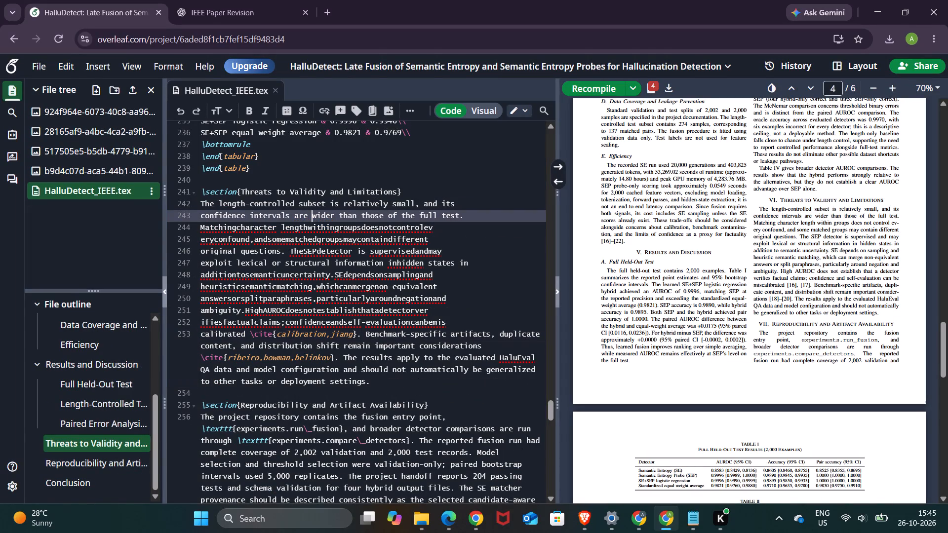
{"action": "left_click", "coordinate": [237, 229]}
{"action": "key", "text": "space"}
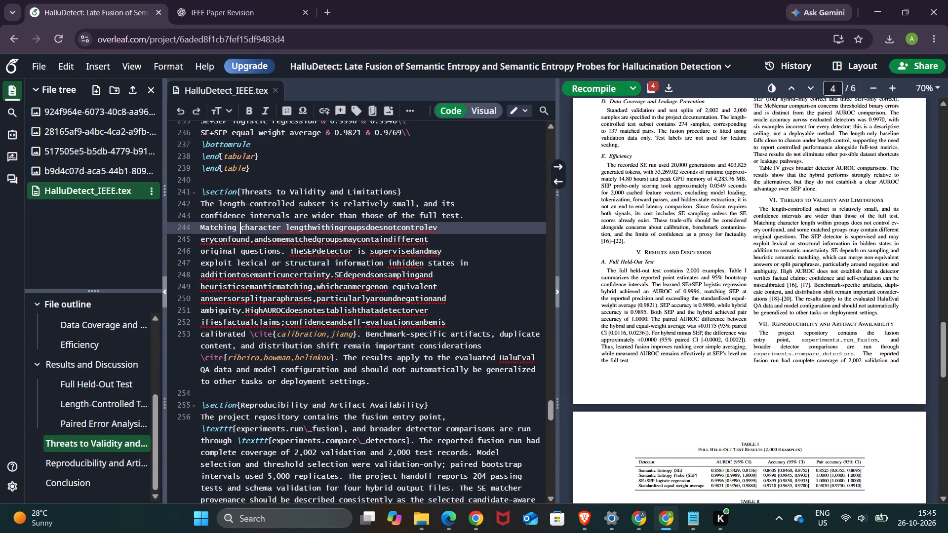
{"action": "left_click", "coordinate": [311, 228]}
{"action": "key", "text": "space"}
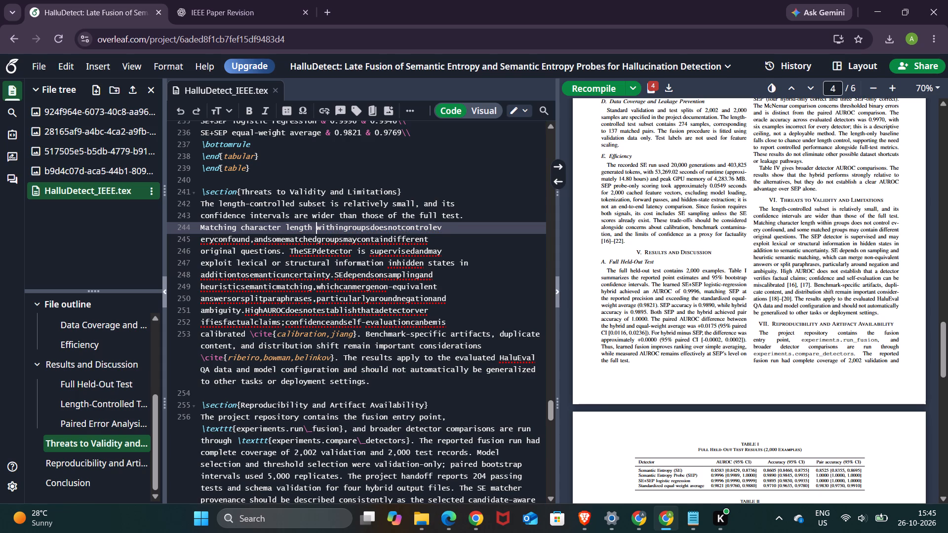
{"action": "left_click", "coordinate": [344, 230]}
{"action": "key", "text": "space"}
{"action": "left_click", "coordinate": [372, 228]}
{"action": "key", "text": "space"}
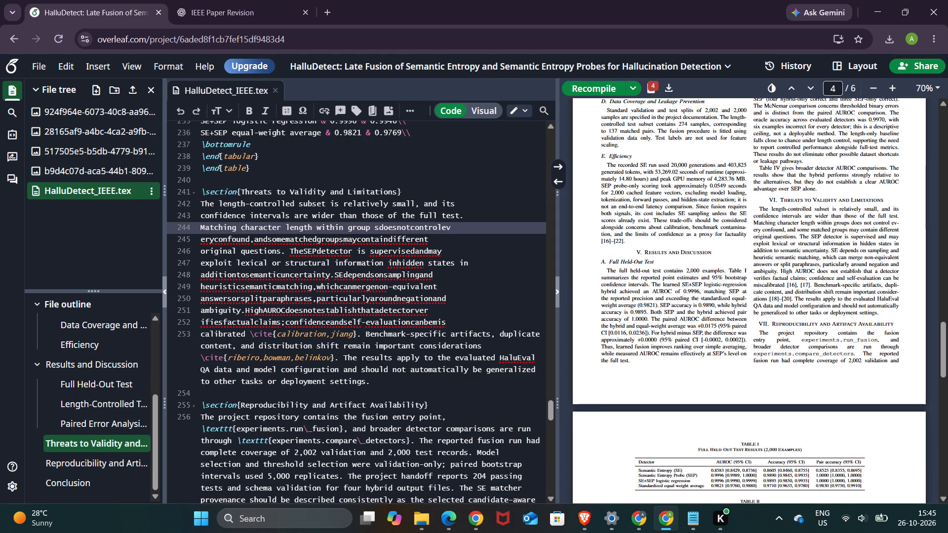
{"action": "key", "text": "BackSpace"}
{"action": "key", "text": "Right"}
{"action": "key", "text": "space"}
Separate the run-together words after "groups" into "does not control", with a space before the split "ev".
{"action": "key", "text": "Right"}
{"action": "key", "text": "Right"}
{"action": "key", "text": "Right"}
{"action": "key", "text": "Right"}
{"action": "key", "text": "space"}
{"action": "key", "text": "Right"}
{"action": "key", "text": "Right"}
{"action": "key", "text": "Right"}
{"action": "key", "text": "space"}
{"action": "key", "text": "Right"}
{"action": "key", "text": "Right"}
{"action": "key", "text": "Right"}
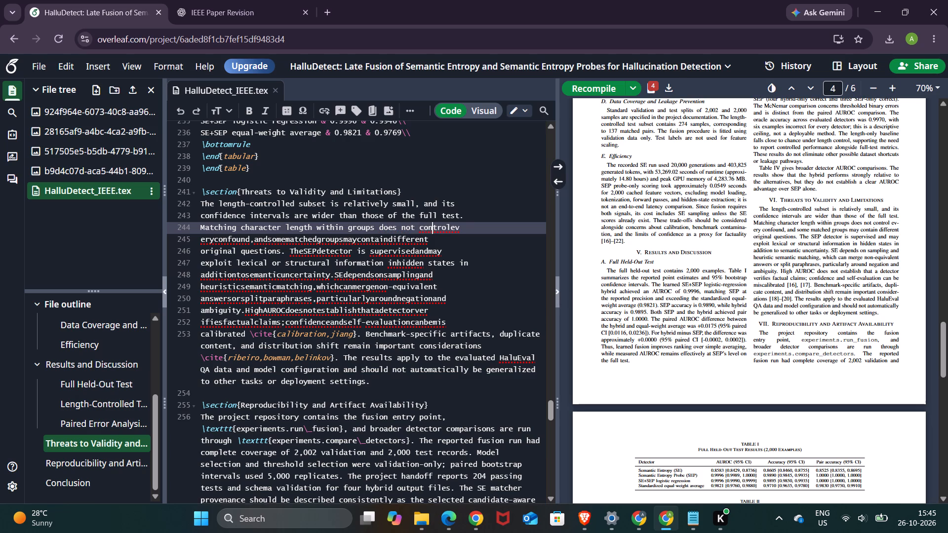
{"action": "key", "text": "Right"}
{"action": "key", "text": "Right"}
{"action": "key", "text": "Right"}
{"action": "key", "text": "Right"}
{"action": "key", "text": "space"}
Space out "confound,and" from its neighbouring words and rejoin the split word "every" by removing the line break.
{"action": "left_click", "coordinate": [214, 240]}
{"action": "key", "text": "space"}
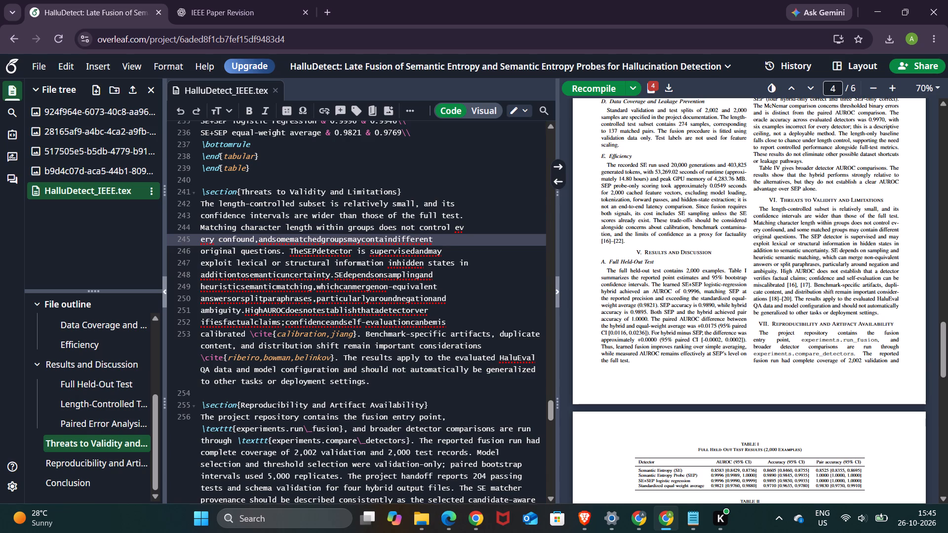
{"action": "left_click", "coordinate": [272, 239]}
{"action": "key", "text": "space"}
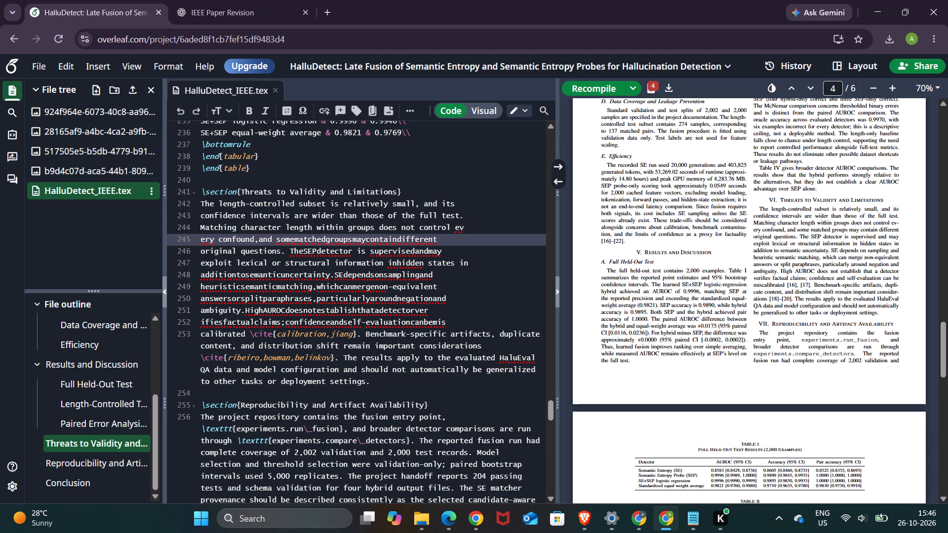
{"action": "left_click", "coordinate": [199, 240]}
{"action": "key", "text": "BackSpace"}
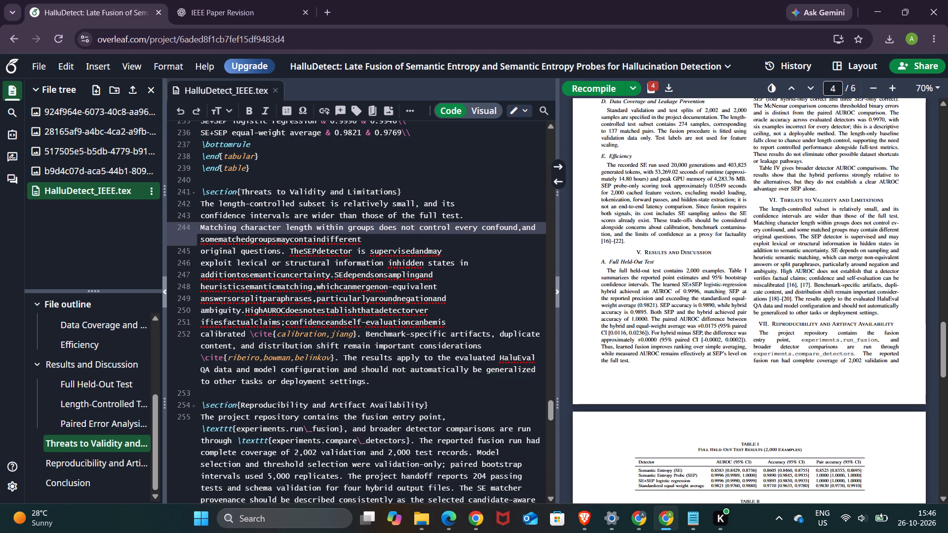
Restore the missing word spaces in "some matched groups may contain different".
{"action": "left_click", "coordinate": [217, 239]}
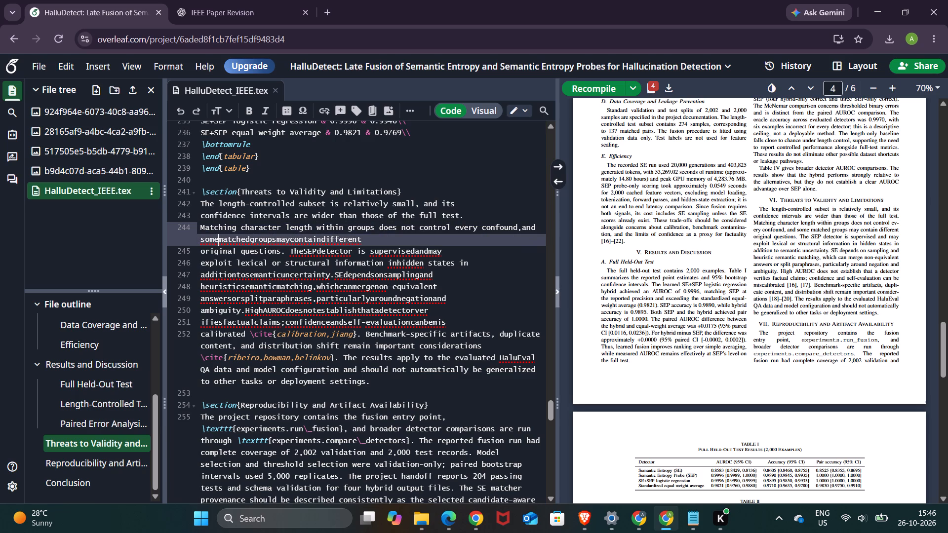
{"action": "key", "text": "space"}
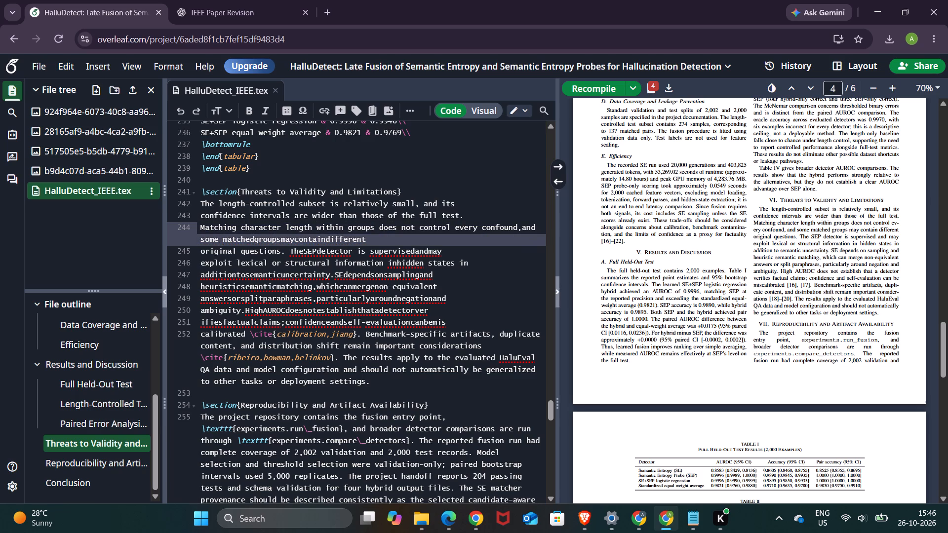
{"action": "left_click", "coordinate": [253, 238]}
{"action": "key", "text": "space"}
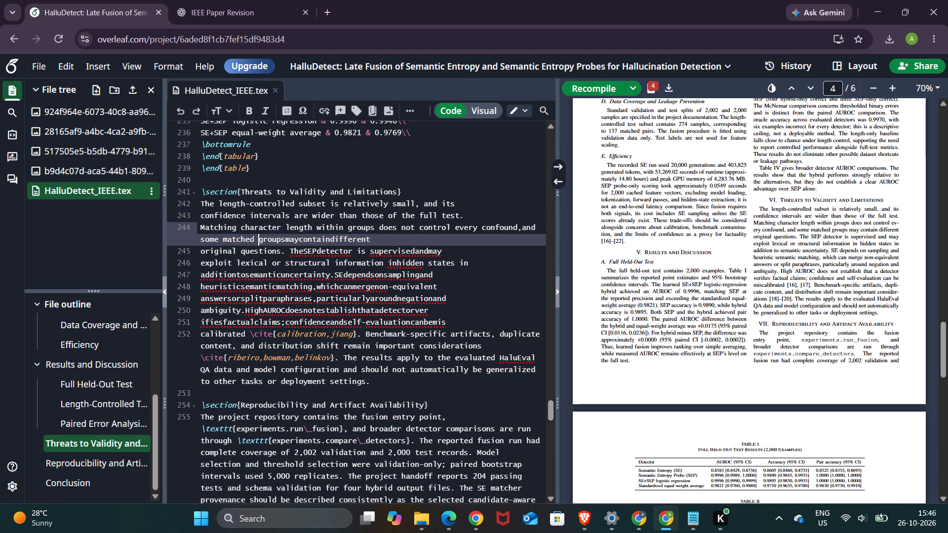
{"action": "left_click", "coordinate": [284, 238]}
{"action": "key", "text": "space"}
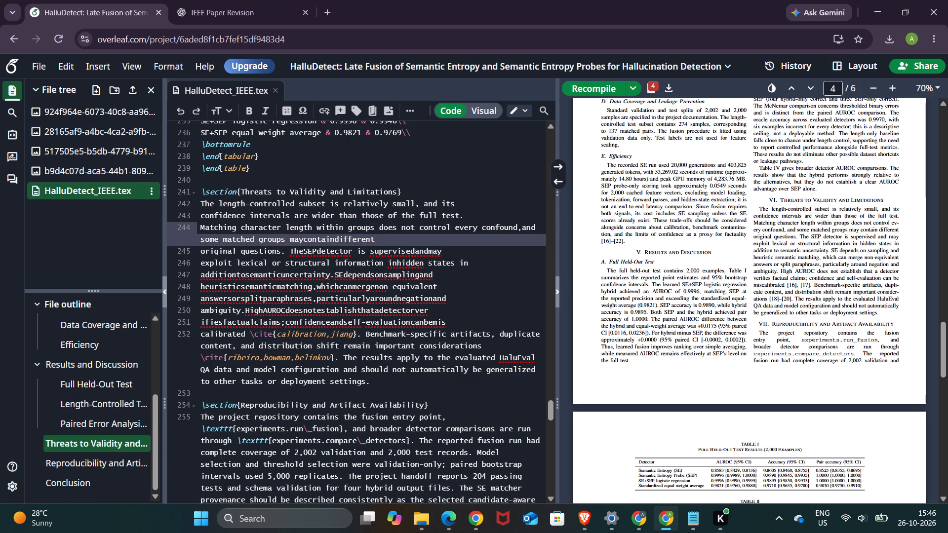
{"action": "left_click", "coordinate": [303, 240]}
{"action": "key", "text": "space"}
{"action": "left_click", "coordinate": [339, 238]}
{"action": "key", "text": "space"}
Restore the missing word spaces in "The SEP detector is supervised and may" in the pasted Threats to Validity passage.
{"action": "left_click", "coordinate": [303, 253]}
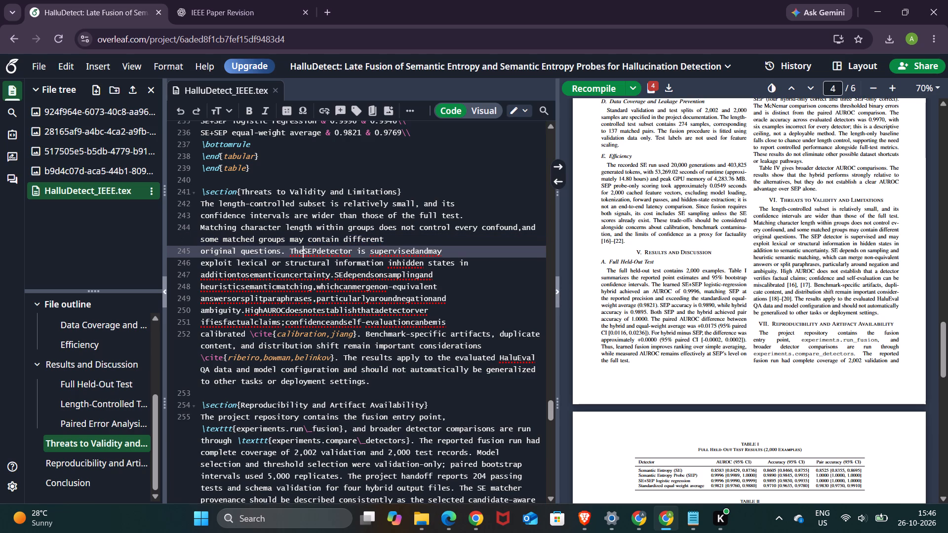
{"action": "key", "text": "space"}
{"action": "left_click", "coordinate": [322, 251]}
{"action": "key", "text": "space"}
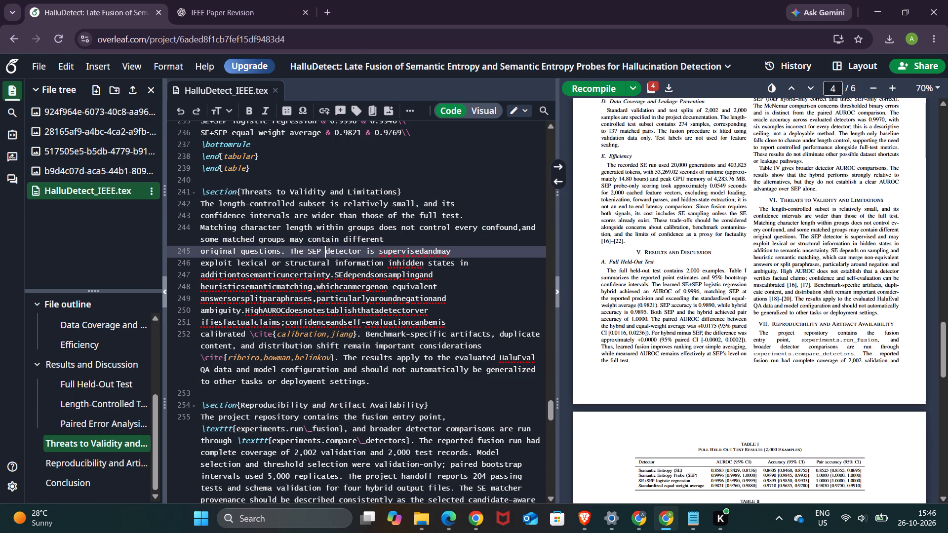
{"action": "left_click", "coordinate": [424, 252]}
{"action": "left_click", "coordinate": [424, 252]}
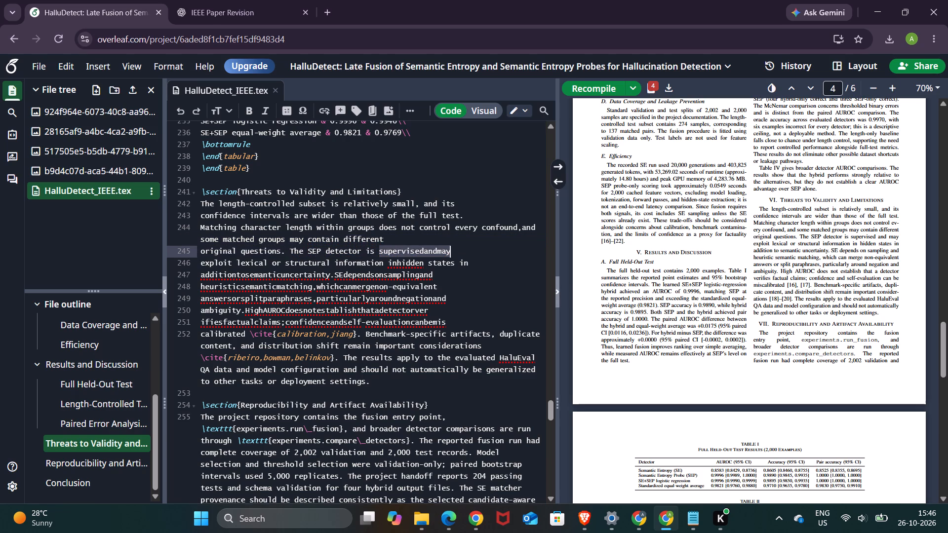
{"action": "left_click", "coordinate": [424, 252]}
{"action": "key", "text": "space"}
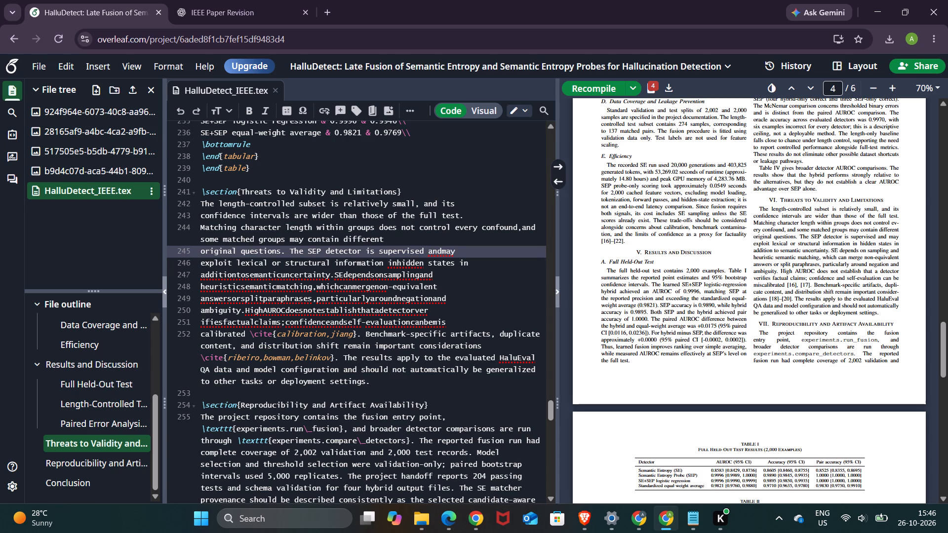
{"action": "left_click", "coordinate": [441, 251]}
{"action": "key", "text": "space"}
Restore the missing word spaces in "in hidden states in addition to semantic uncertainty".
{"action": "left_click", "coordinate": [396, 264]}
{"action": "key", "text": "space"}
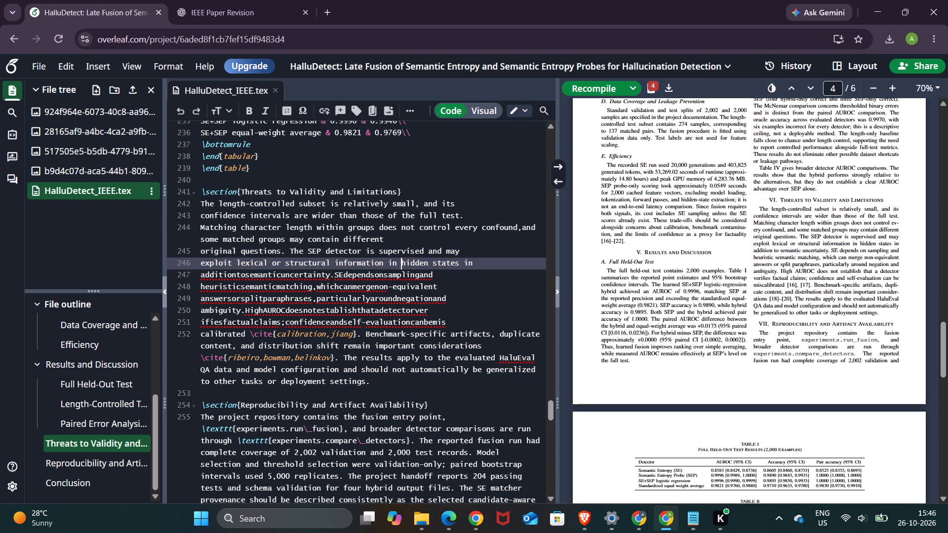
{"action": "left_click", "coordinate": [236, 278]}
{"action": "key", "text": "space"}
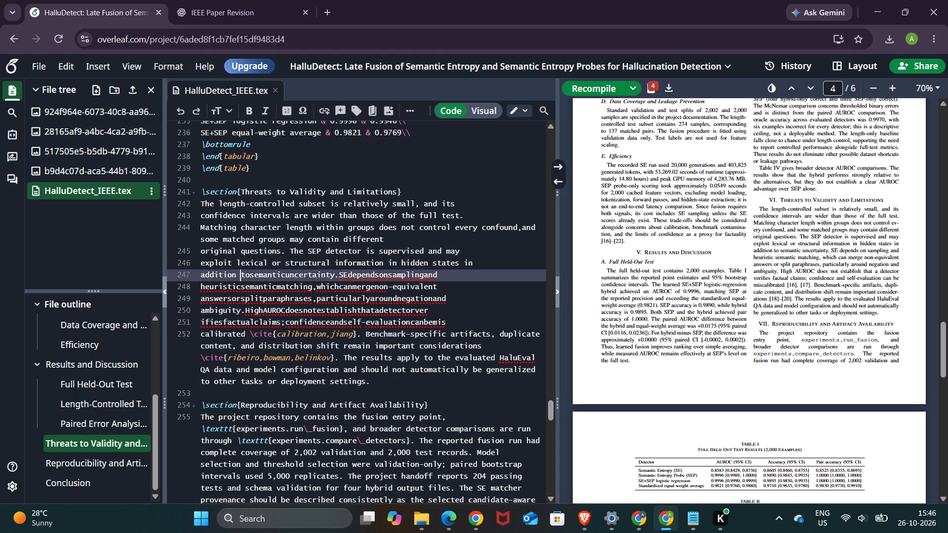
{"action": "left_click", "coordinate": [250, 275]}
{"action": "key", "text": "space"}
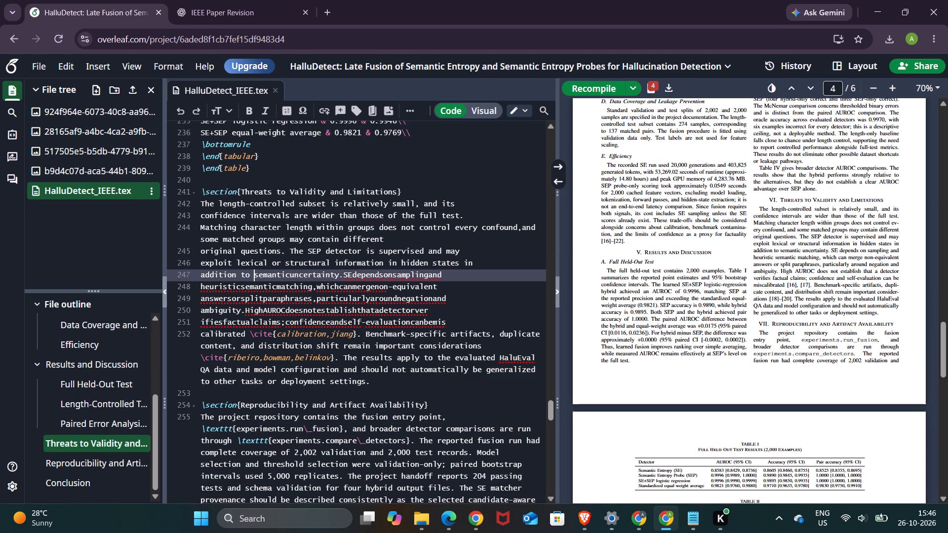
{"action": "left_click", "coordinate": [290, 275]}
{"action": "key", "text": "space"}
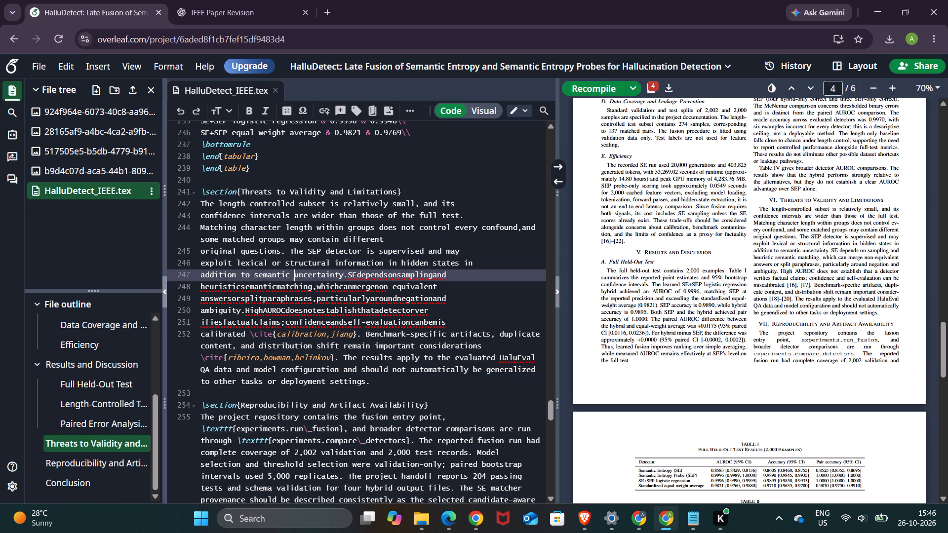
Separate the run-together words after "uncertainty." into "SE depends on sampling and".
{"action": "left_click", "coordinate": [356, 275]}
{"action": "key", "text": "space"}
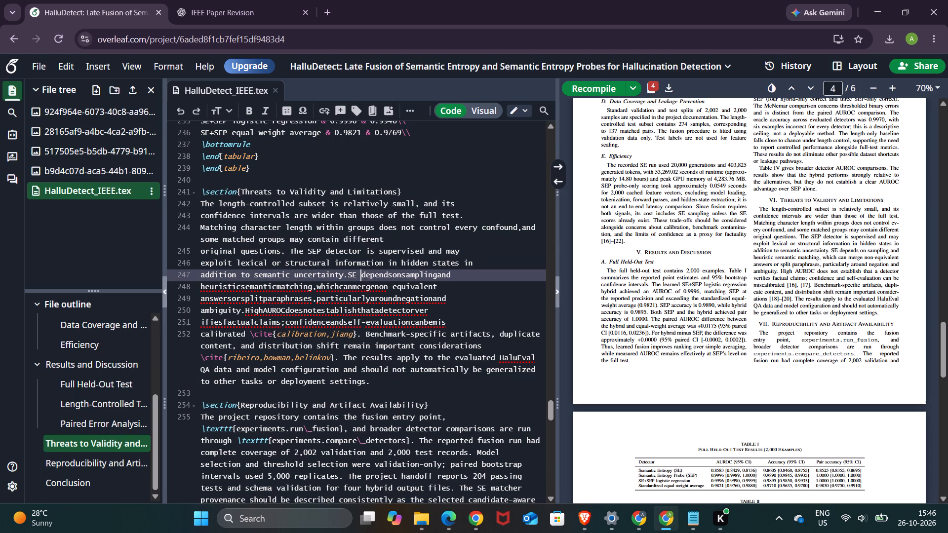
{"action": "left_click", "coordinate": [390, 269]}
{"action": "key", "text": "Right"}
{"action": "key", "text": "space"}
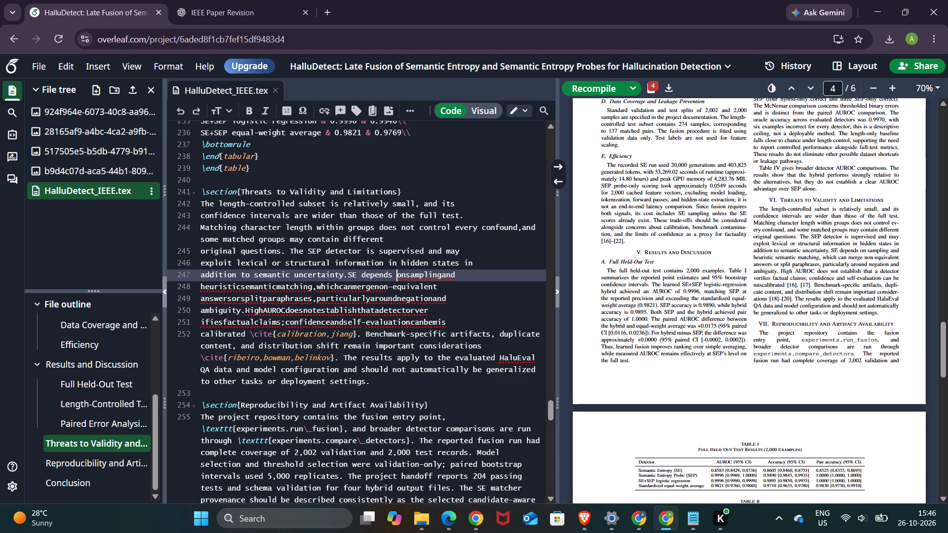
{"action": "left_click", "coordinate": [407, 277]}
{"action": "key", "text": "space"}
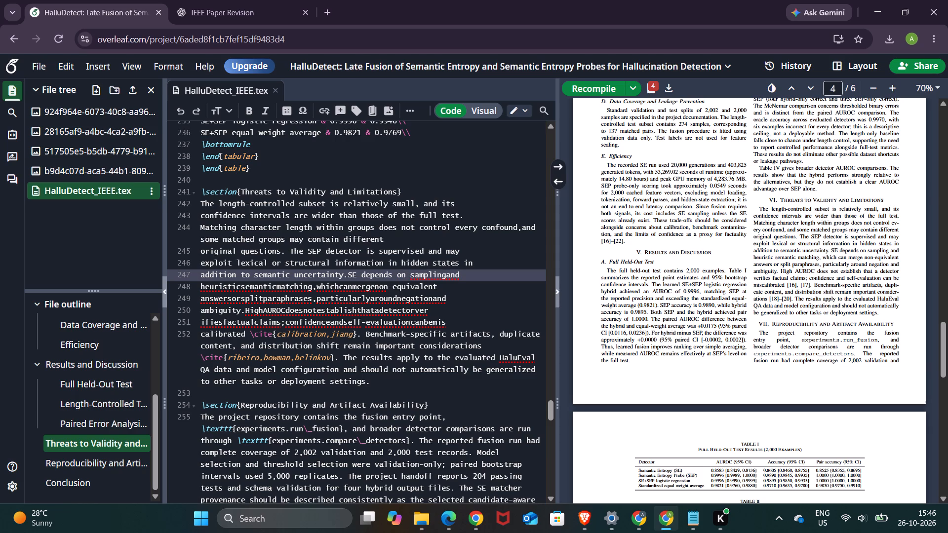
{"action": "left_click", "coordinate": [446, 278]}
{"action": "key", "text": "space"}
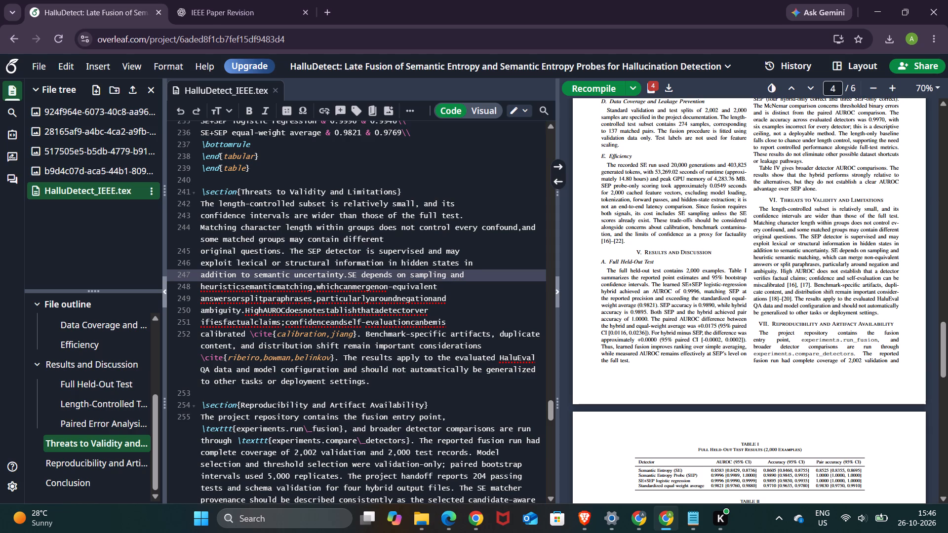
Restore the missing spaces in the line reading "heuristic semantic matching, which can merge non-equivalent".
{"action": "left_click", "coordinate": [242, 287]}
{"action": "key", "text": "space"}
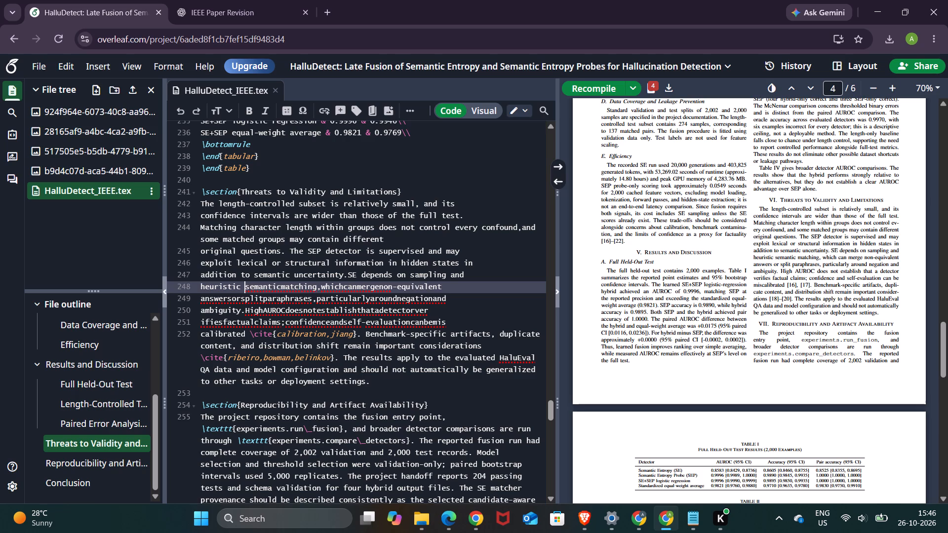
{"action": "left_click", "coordinate": [282, 286]}
{"action": "key", "text": "space"}
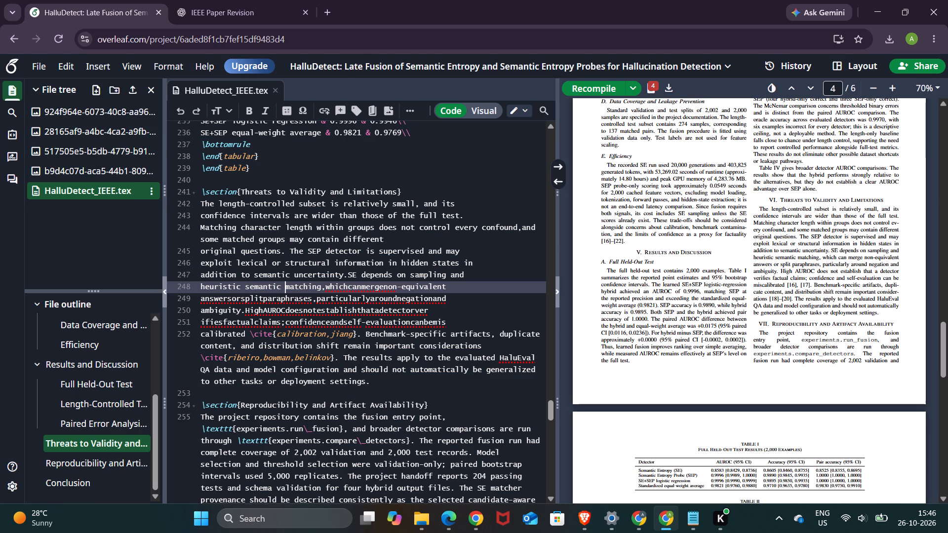
{"action": "left_click", "coordinate": [324, 288]}
{"action": "key", "text": "space"}
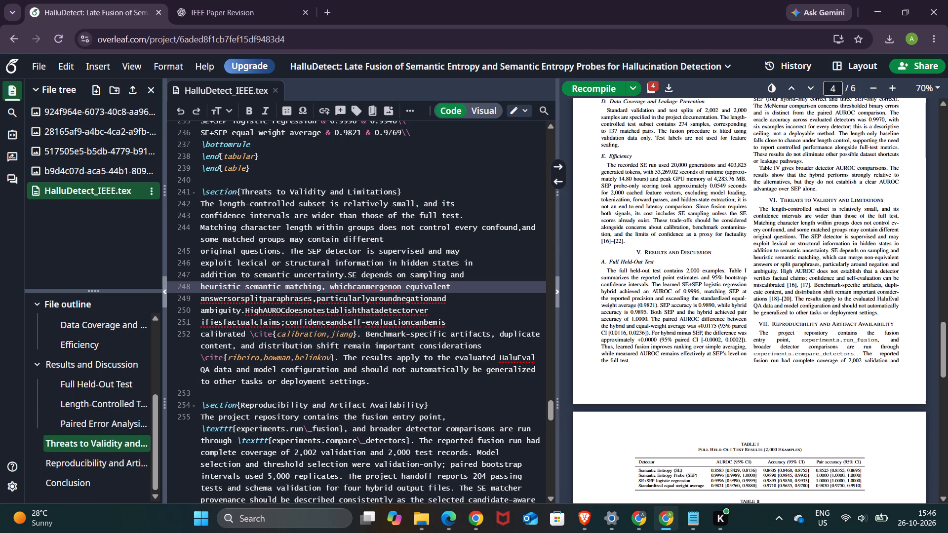
{"action": "left_click", "coordinate": [354, 286]}
{"action": "key", "text": "space"}
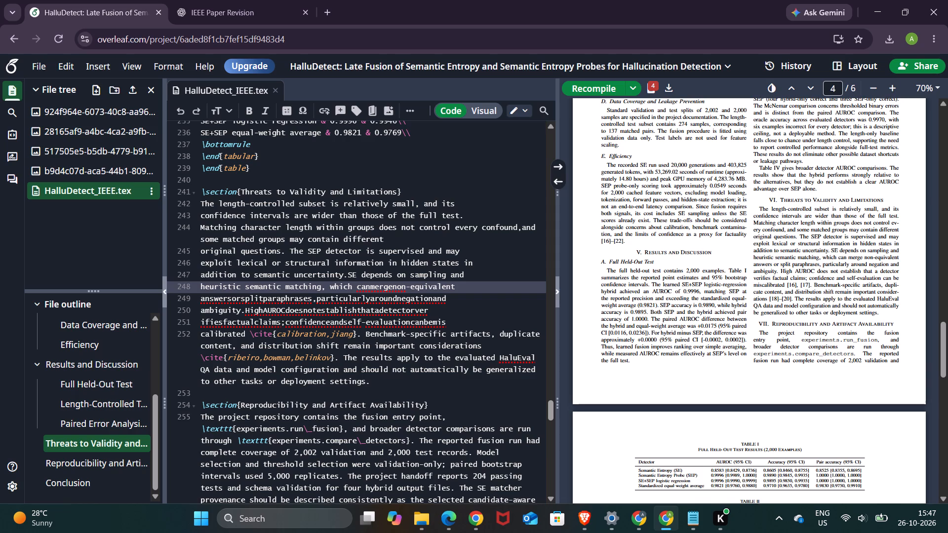
{"action": "left_click", "coordinate": [372, 287]}
{"action": "key", "text": "space"}
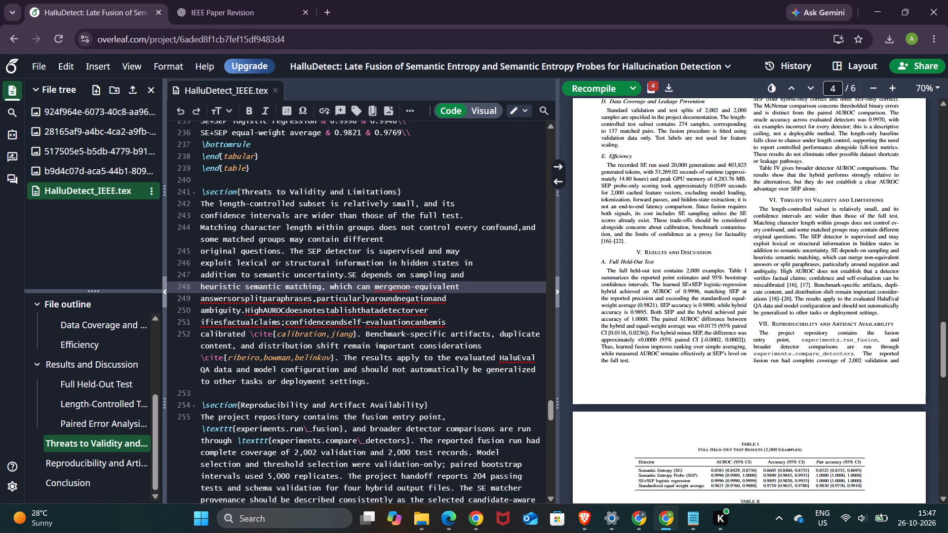
{"action": "left_click", "coordinate": [397, 289]}
{"action": "key", "text": "space"}
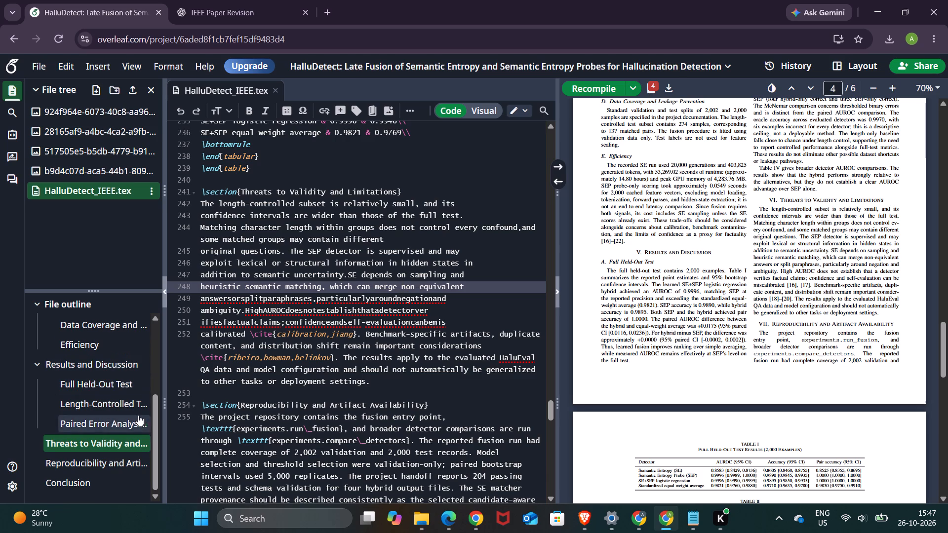
Separate the run-together words at the start of the following line into "answers or split paraphrases".
{"action": "left_click", "coordinate": [233, 298]}
{"action": "key", "text": "space"}
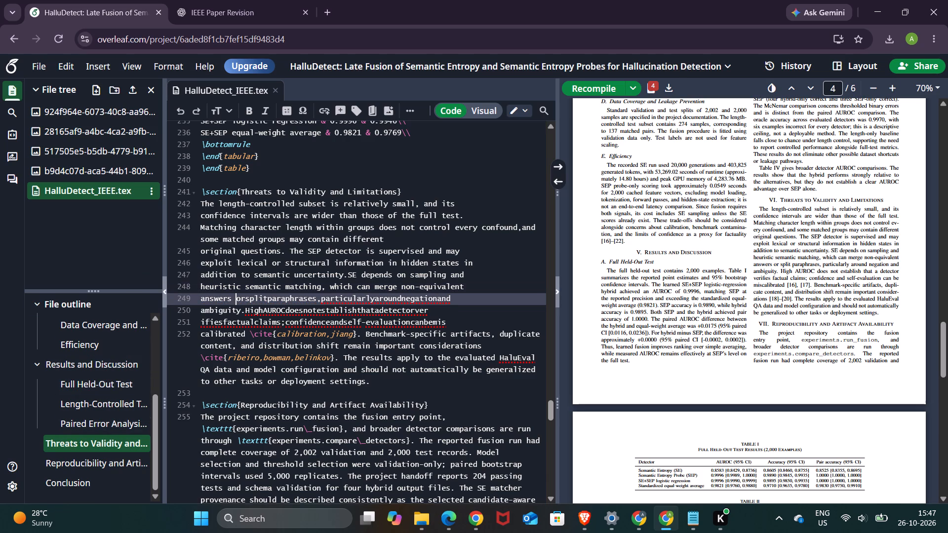
{"action": "left_click", "coordinate": [247, 297]}
{"action": "key", "text": "space"}
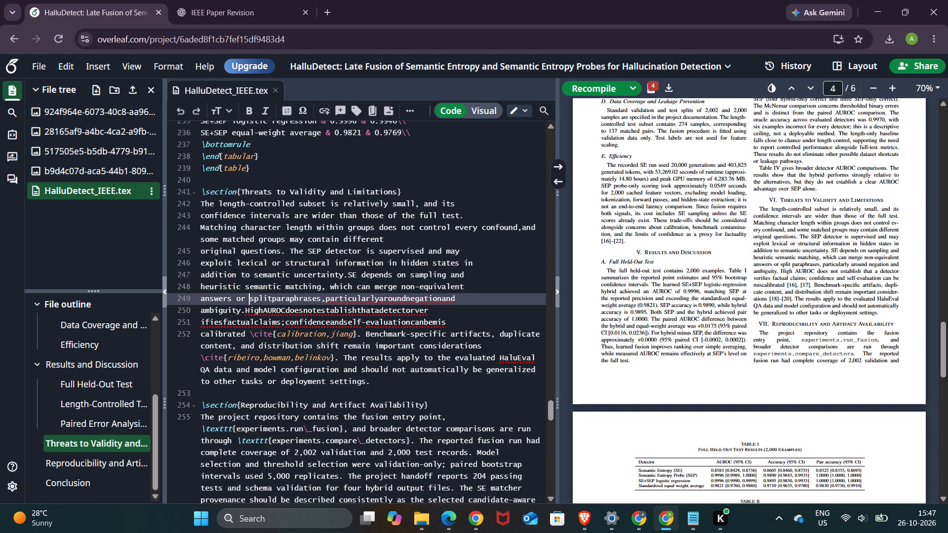
{"action": "left_click", "coordinate": [270, 301]}
{"action": "key", "text": "space"}
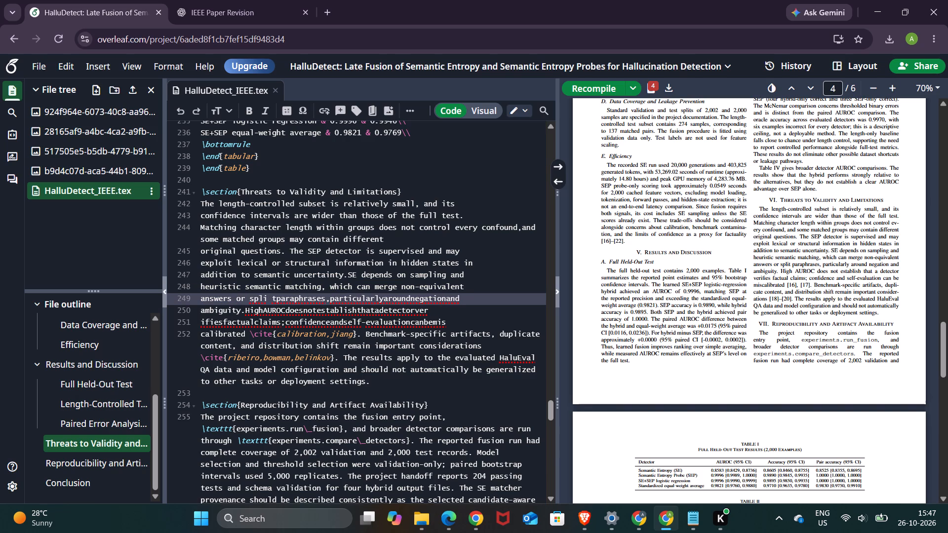
{"action": "key", "text": "bracketright"}
{"action": "key", "text": "BackSpace"}
{"action": "key", "text": "BackSpace"}
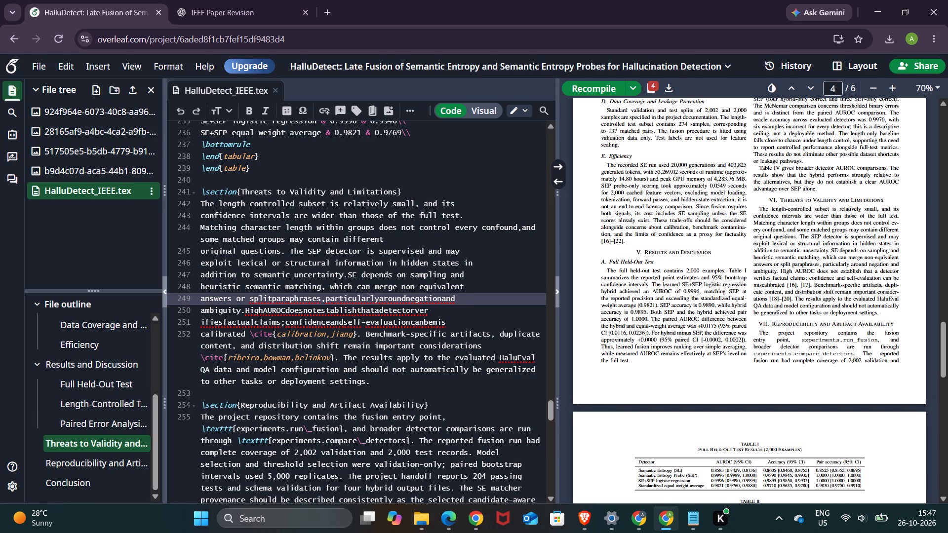
{"action": "left_click", "coordinate": [273, 296]}
{"action": "key", "text": "space"}
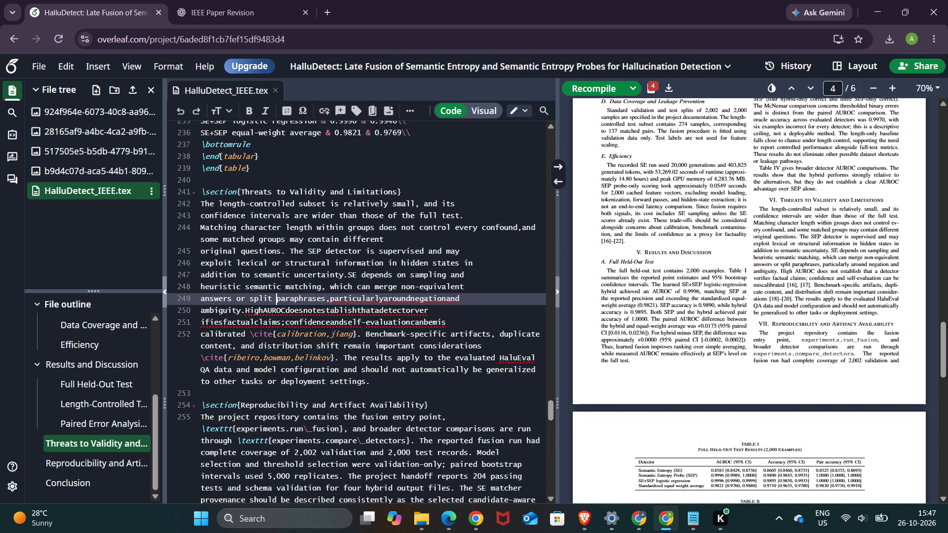
Space out the words after "paraphrases," to read "particularly around negation and".
{"action": "left_click", "coordinate": [329, 297]}
{"action": "key", "text": "space"}
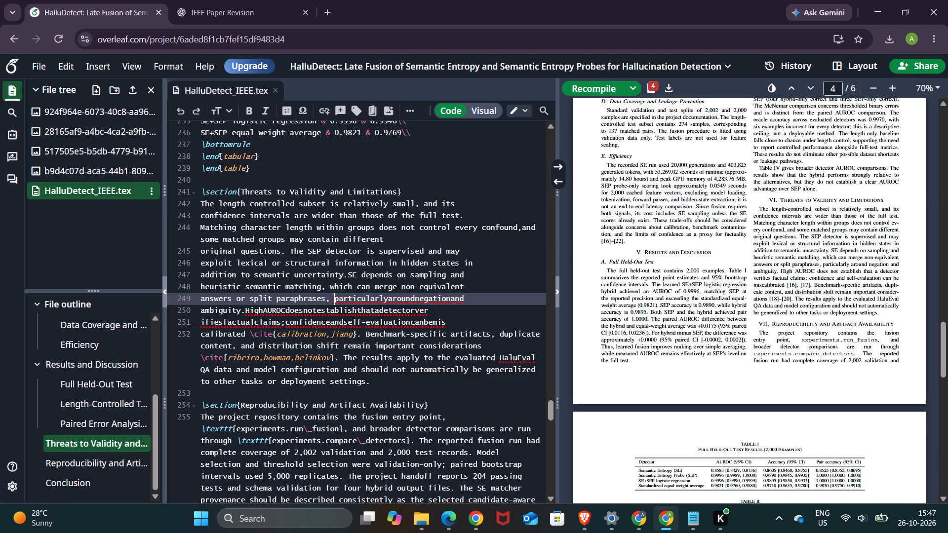
{"action": "left_click", "coordinate": [389, 300]}
{"action": "key", "text": "space"}
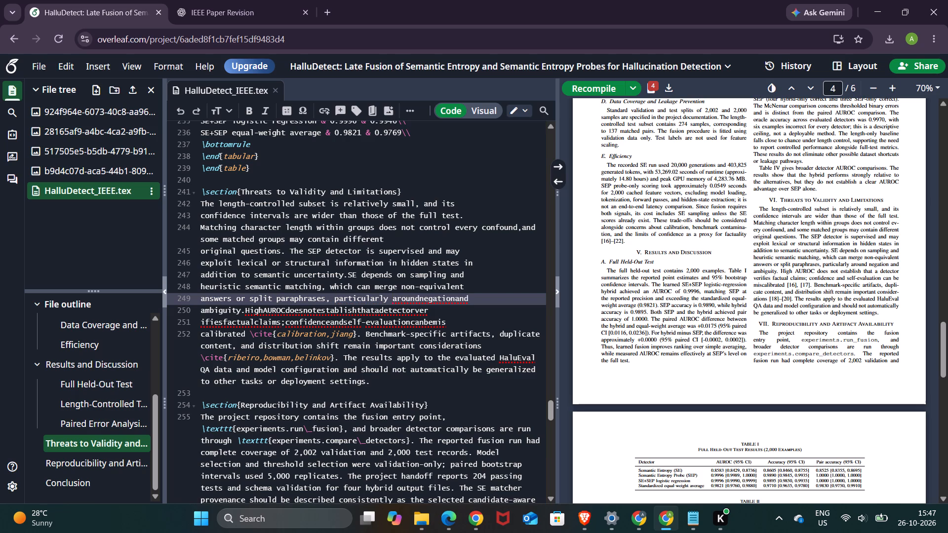
{"action": "left_click", "coordinate": [419, 297]}
{"action": "key", "text": "space"}
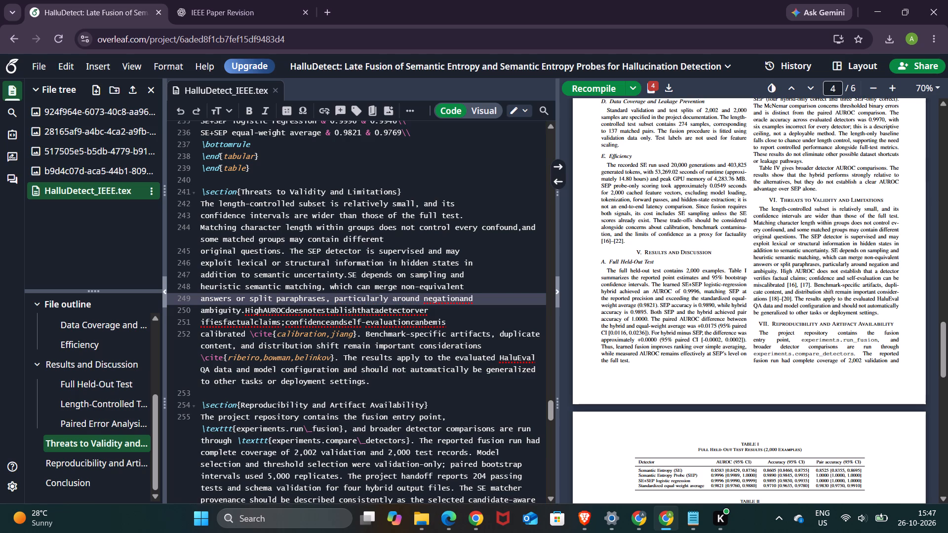
{"action": "left_click", "coordinate": [459, 300]}
{"action": "key", "text": "space"}
Restore the missing spaces in "ambiguity. High AUROC does", separating it from the run-together words that follow.
{"action": "left_click", "coordinate": [246, 311]}
{"action": "key", "text": "space"}
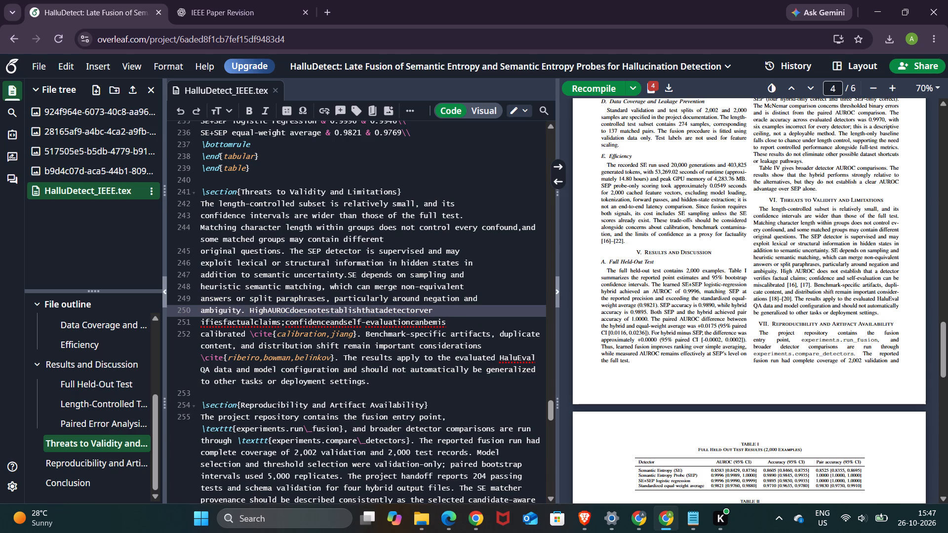
{"action": "left_click", "coordinate": [268, 309]}
{"action": "key", "text": "space"}
{"action": "left_click", "coordinate": [296, 310]}
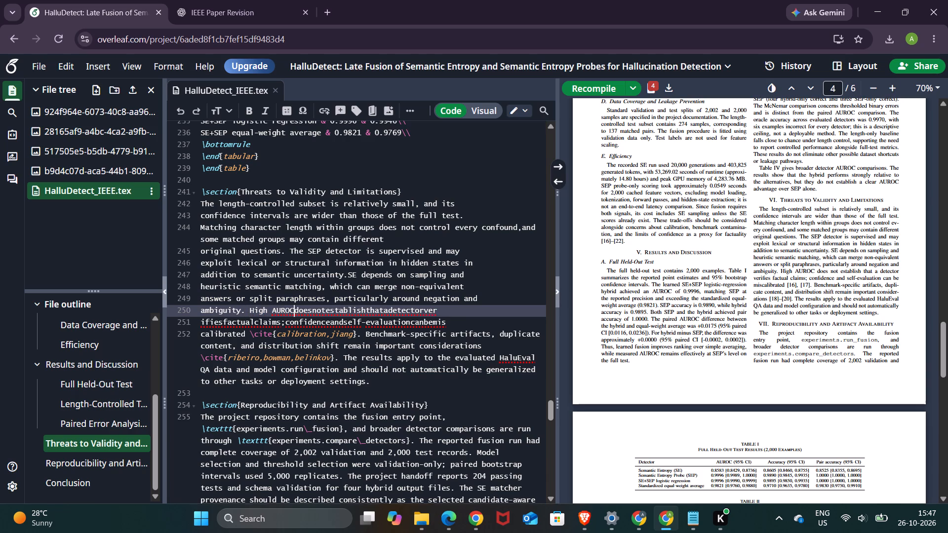
{"action": "key", "text": "space"}
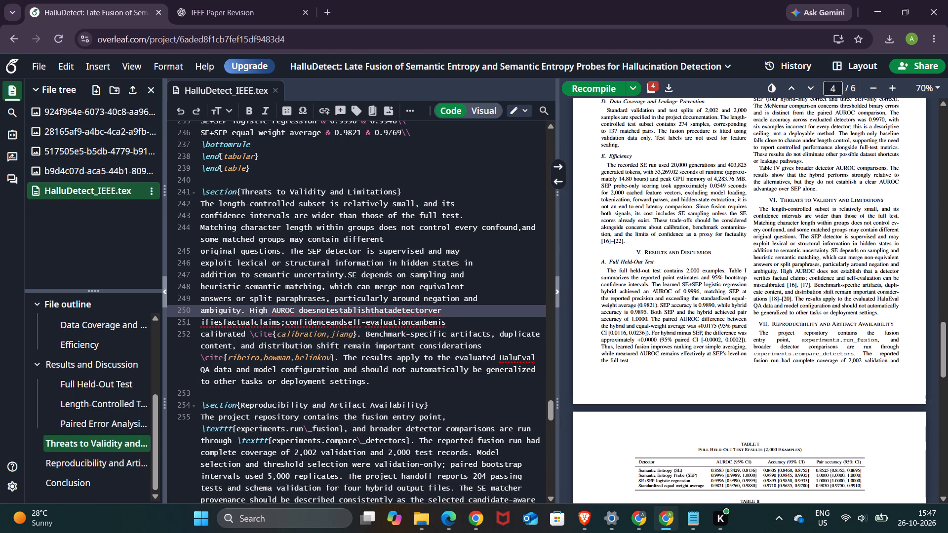
{"action": "left_click", "coordinate": [317, 313]}
{"action": "key", "text": "space"}
Separate the run-together words after "High AUROC" into "does not establish", removing the stray spaces inside "establish".
{"action": "left_click", "coordinate": [343, 309]}
{"action": "key", "text": "space"}
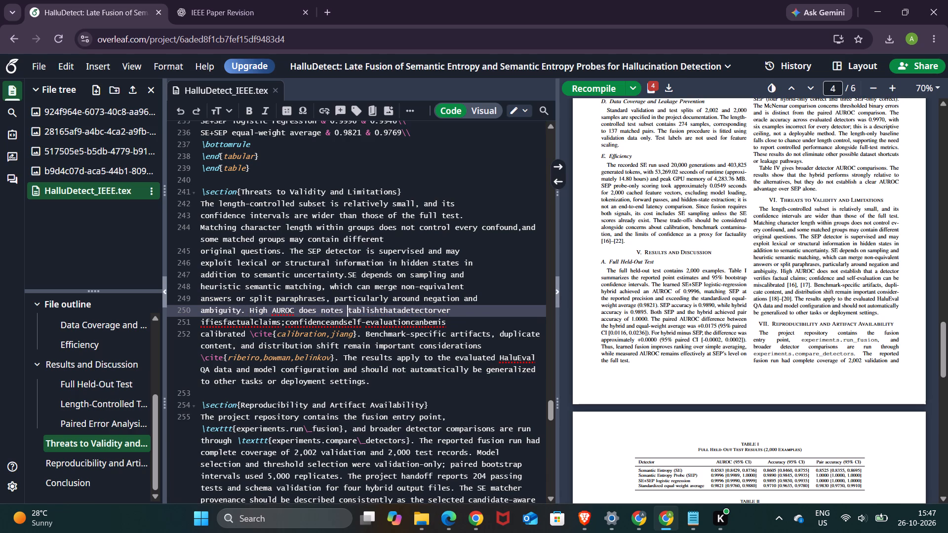
{"action": "left_click", "coordinate": [361, 309]}
{"action": "key", "text": "space"}
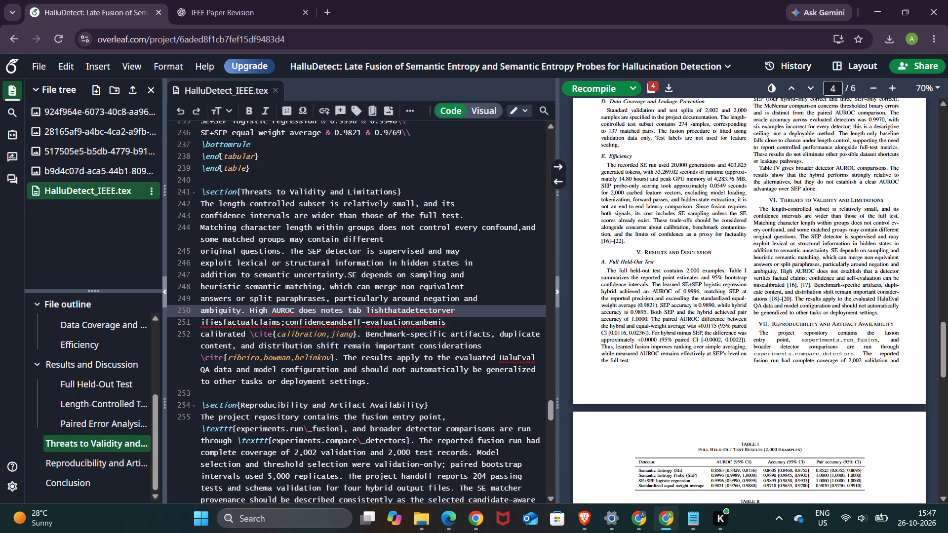
{"action": "left_click", "coordinate": [334, 310]}
{"action": "key", "text": "space"}
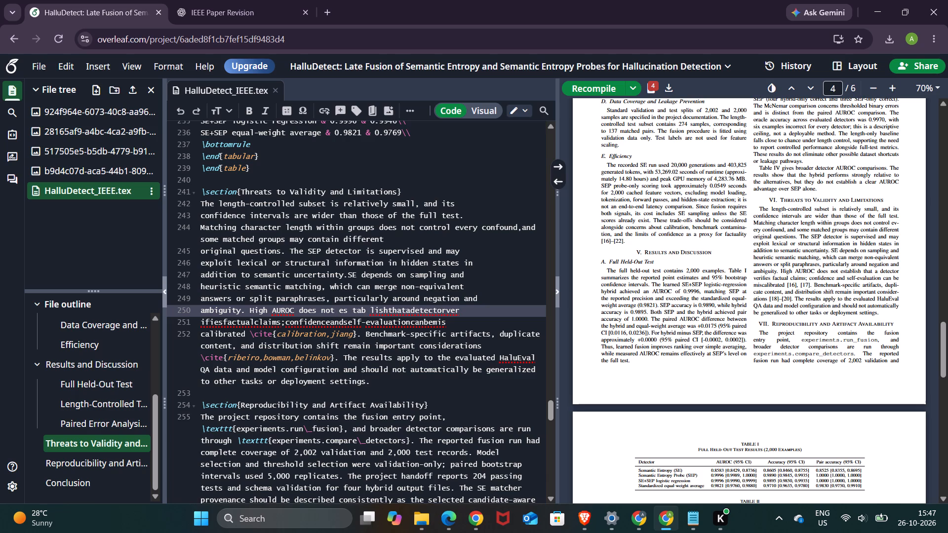
{"action": "key", "text": "Right"}
{"action": "key", "text": "Right"}
{"action": "key", "text": "Right"}
{"action": "key", "text": "BackSpace"}
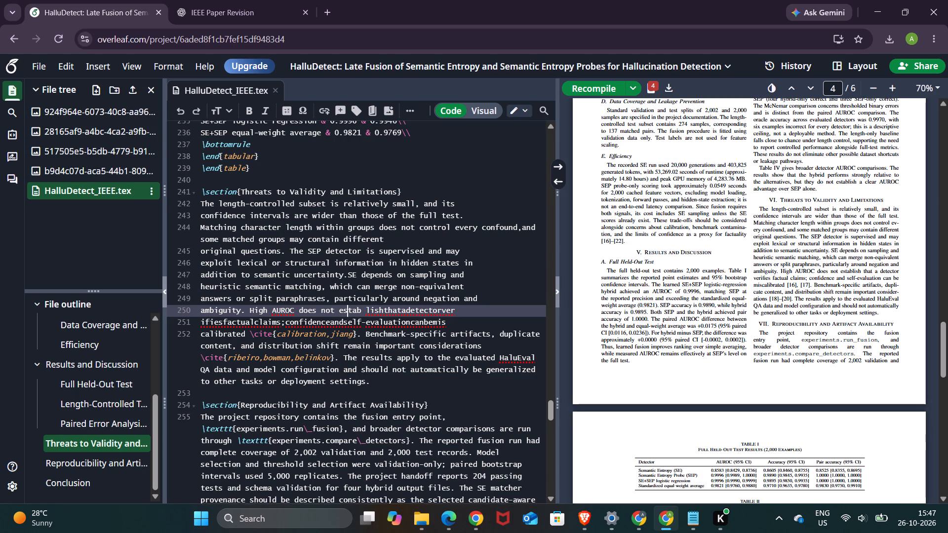
{"action": "left_click", "coordinate": [365, 310]}
{"action": "key", "text": "BackSpace"}
{"action": "left_click", "coordinate": [378, 311]}
{"action": "key", "text": "space"}
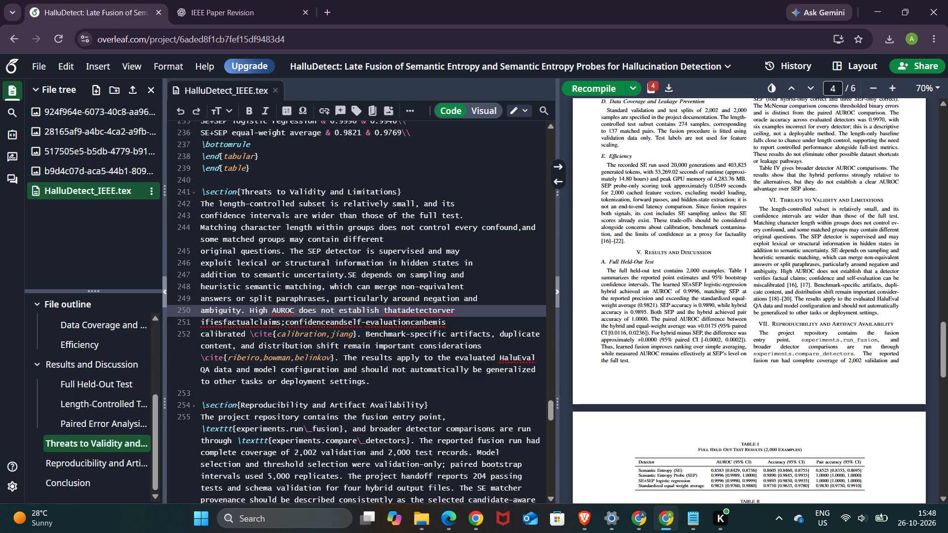
Space out the words after "establish" and join the broken line to read "that a detector verifies factual claims;".
{"action": "left_click", "coordinate": [401, 307]}
{"action": "key", "text": "space"}
{"action": "left_click", "coordinate": [410, 310]}
{"action": "key", "text": "space"}
{"action": "left_click", "coordinate": [452, 311]}
{"action": "key", "text": "space"}
{"action": "left_click", "coordinate": [200, 323]}
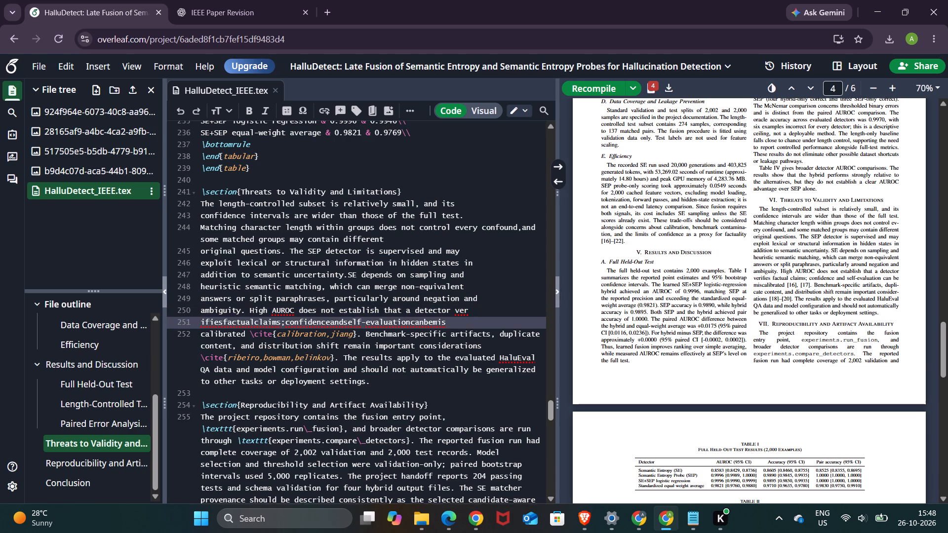
{"action": "key", "text": "BackSpace"}
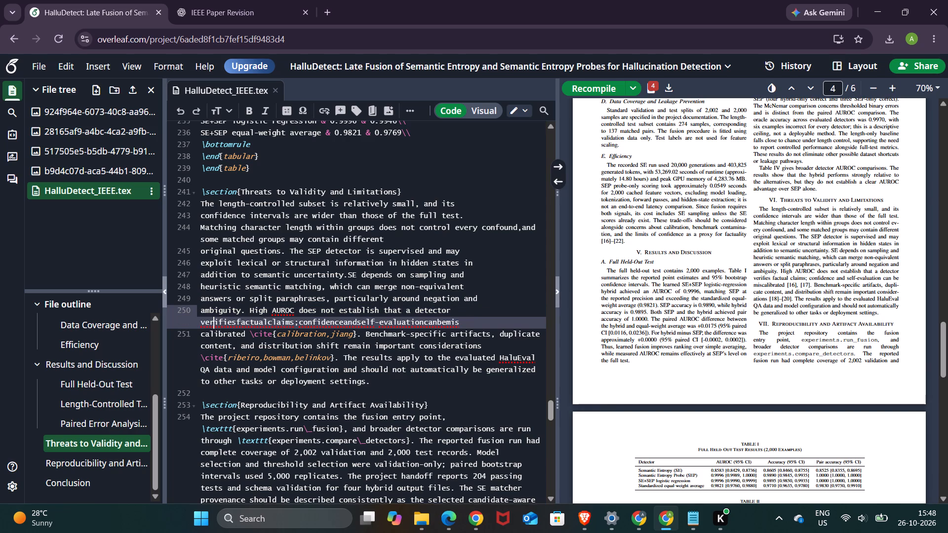
{"action": "left_click", "coordinate": [236, 323]}
{"action": "key", "text": "space"}
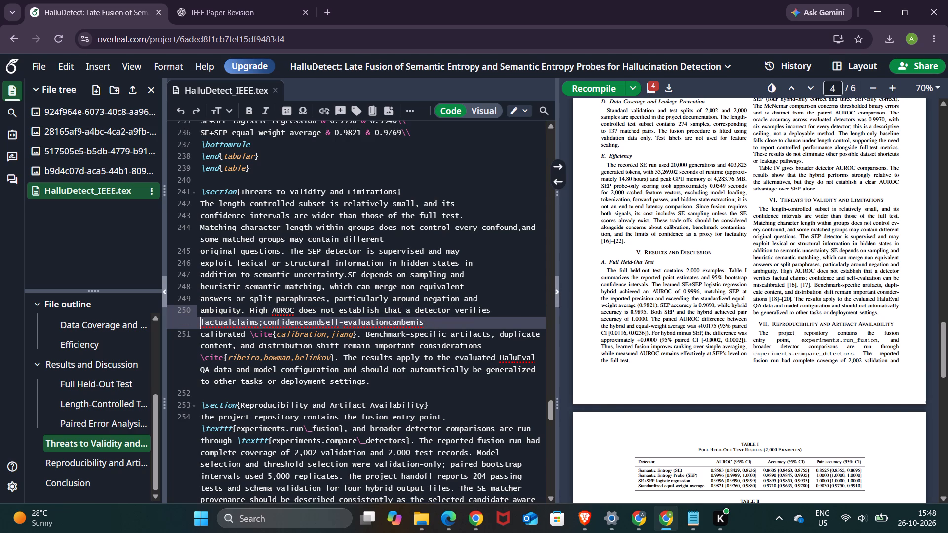
{"action": "left_click", "coordinate": [232, 322]}
{"action": "key", "text": "space"}
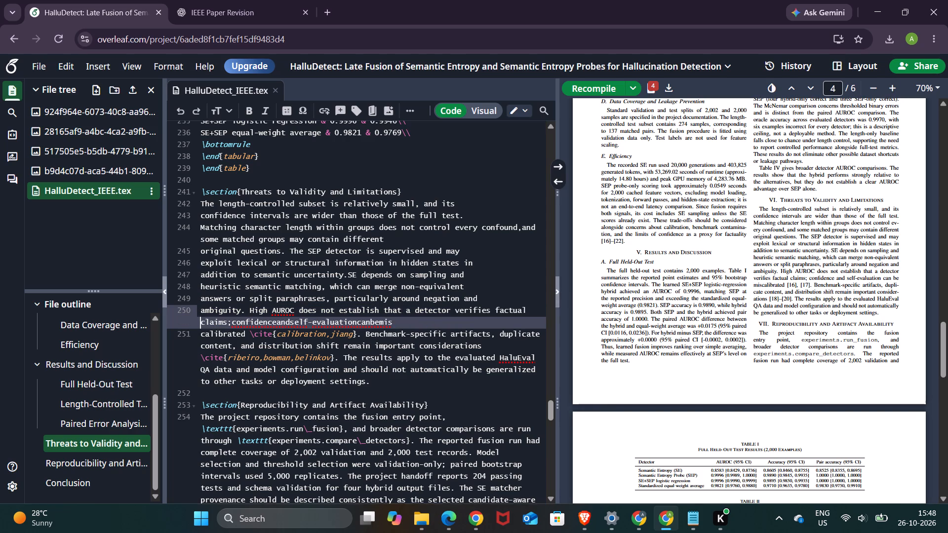
Restore the missing spaces after "claims;" so the text reads "confidence and self-evaluation can be mis".
{"action": "left_click", "coordinate": [276, 321]}
{"action": "key", "text": "space"}
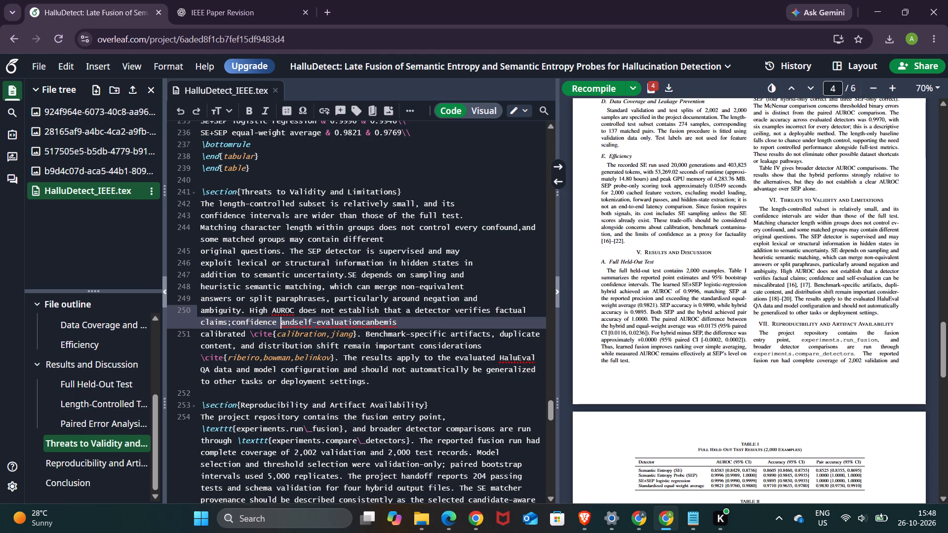
{"action": "left_click", "coordinate": [296, 322]}
{"action": "key", "text": "space"}
{"action": "left_click", "coordinate": [368, 321]}
{"action": "key", "text": "space"}
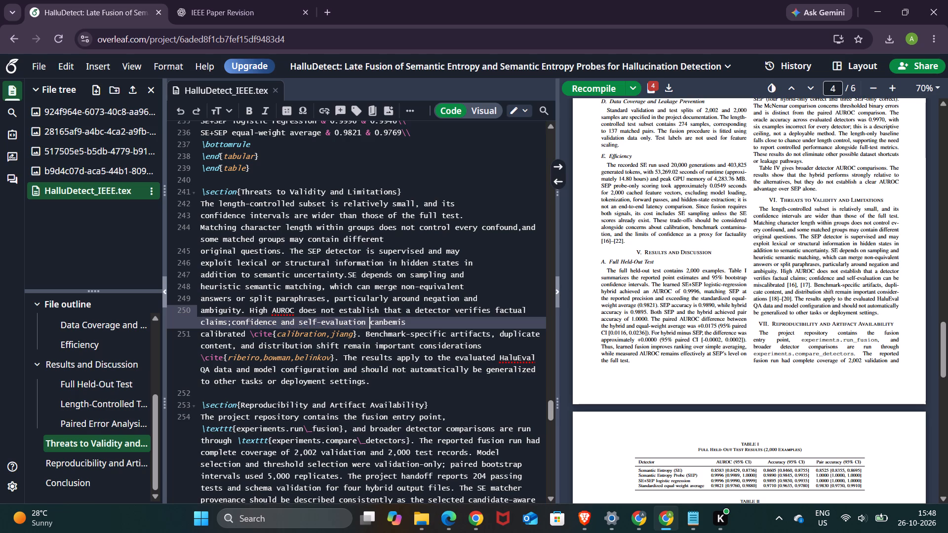
{"action": "left_click", "coordinate": [384, 322]}
{"action": "key", "text": "space"}
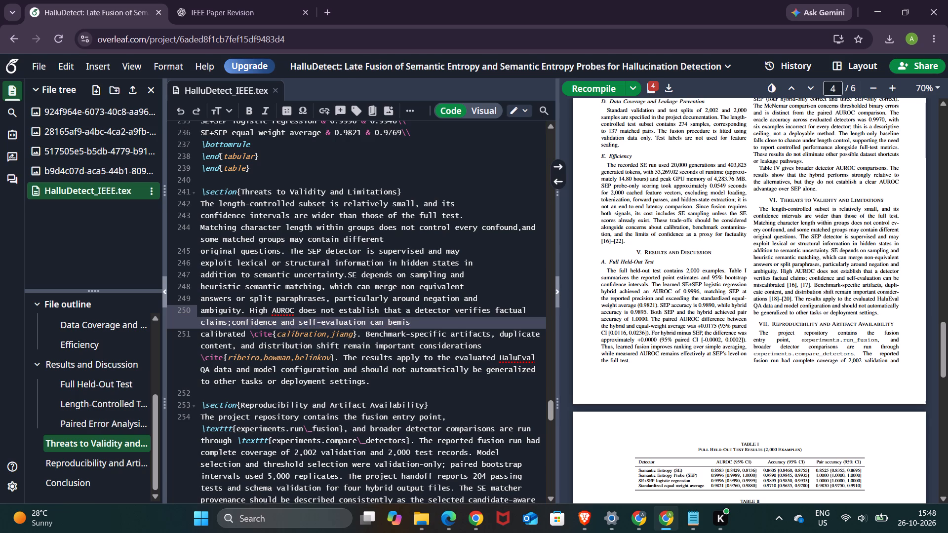
{"action": "left_click", "coordinate": [395, 322]}
{"action": "key", "text": "space"}
{"action": "key", "text": "BackSpace"}
{"action": "key", "text": "Right"}
{"action": "key", "text": "space"}
Join the line starting with "calibrated" to the preceding "mis" with a hyphen, forming "mis-calibrated".
{"action": "left_click", "coordinate": [203, 334]}
{"action": "key", "text": "BackSpace"}
{"action": "key", "text": "equal"}
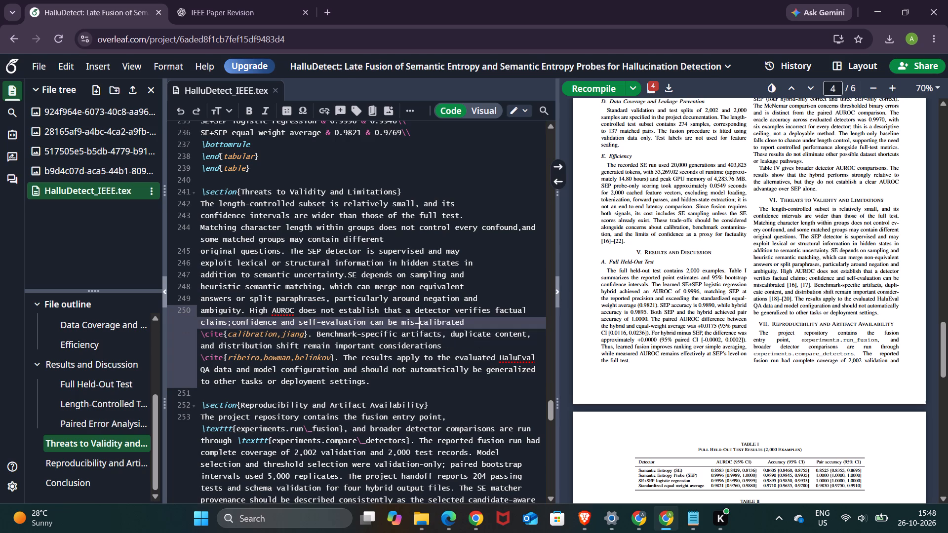
{"action": "key", "text": "BackSpace"}
{"action": "key", "text": "minus"}
Compare the highlighted Threats to Validity section in the Turnitin PDF in Edge with the rewritten paragraph in Notepad.
{"action": "left_click", "coordinate": [448, 519]}
{"action": "key", "text": "space"}
{"action": "scroll", "coordinate": [439, 364], "scroll_direction": "up", "scroll_amount": 4}
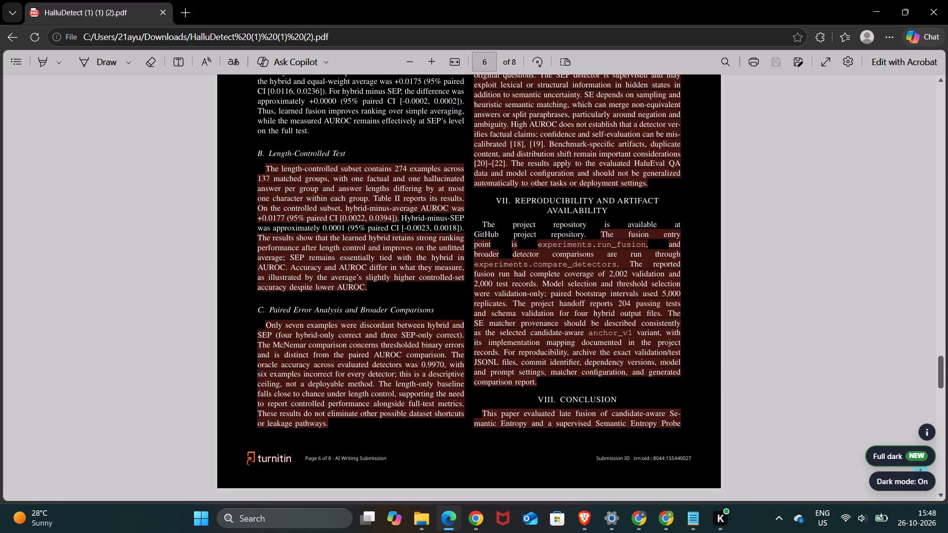
{"action": "scroll", "coordinate": [553, 298], "scroll_direction": "up", "scroll_amount": 2}
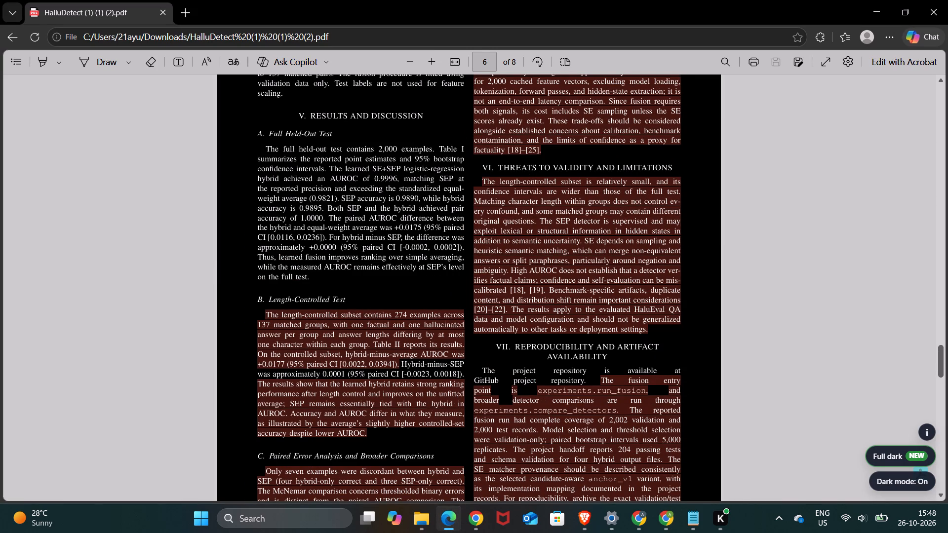
{"action": "left_click", "coordinate": [687, 523]}
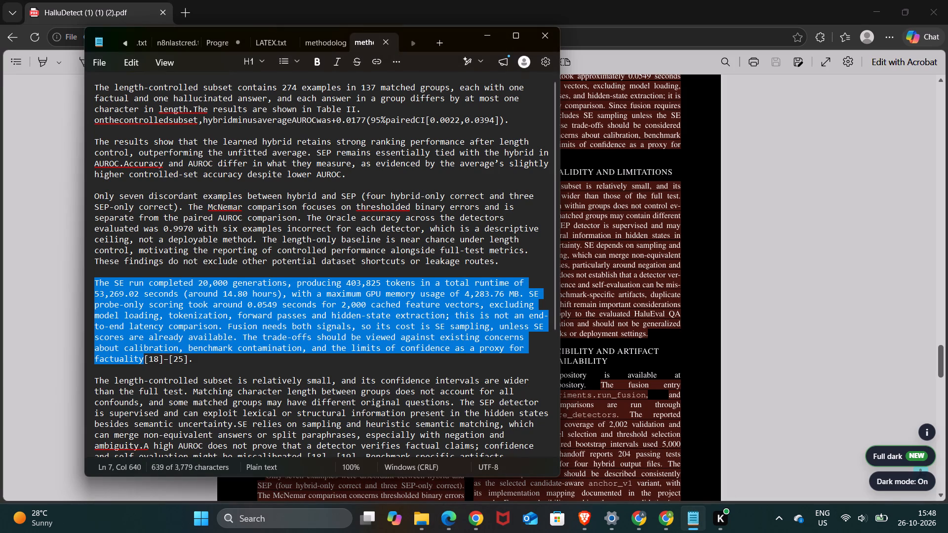
{"action": "scroll", "coordinate": [209, 336], "scroll_direction": "down", "scroll_amount": 1}
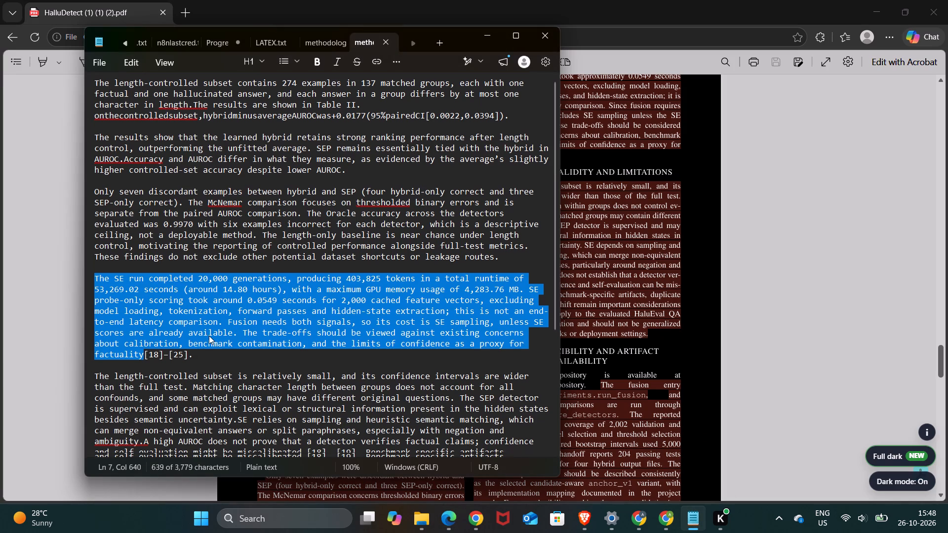
{"action": "scroll", "coordinate": [139, 336], "scroll_direction": "down", "scroll_amount": 3}
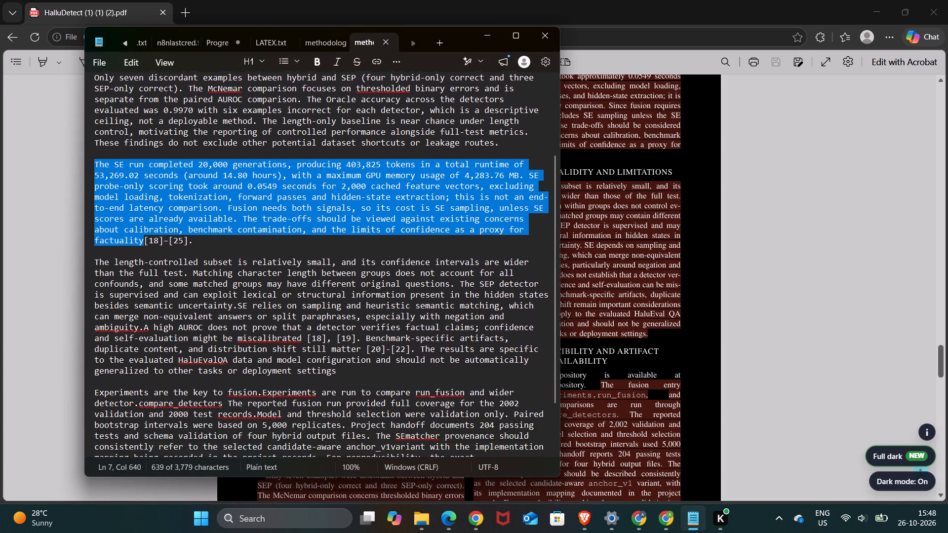
{"action": "scroll", "coordinate": [140, 336], "scroll_direction": "down", "scroll_amount": 1}
{"action": "scroll", "coordinate": [140, 336], "scroll_direction": "up", "scroll_amount": 3}
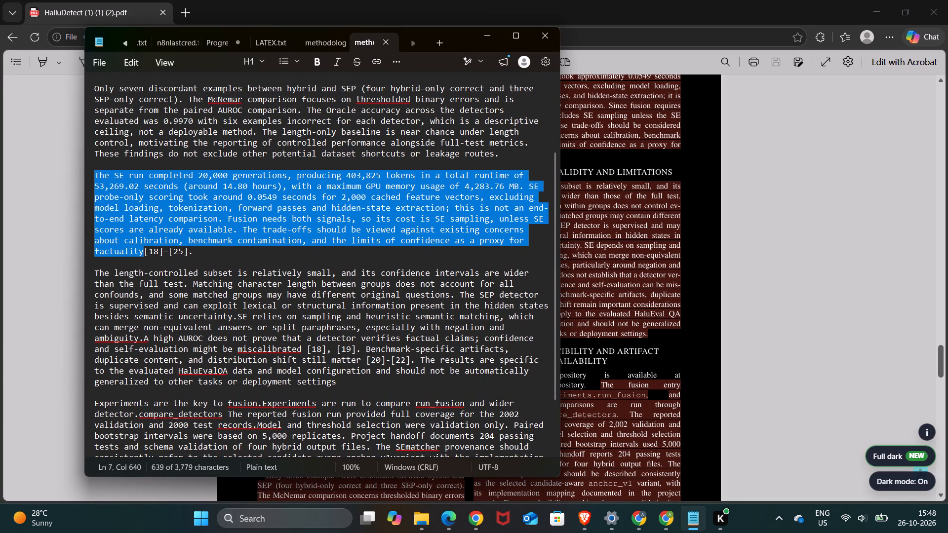
{"action": "left_click", "coordinate": [634, 315]}
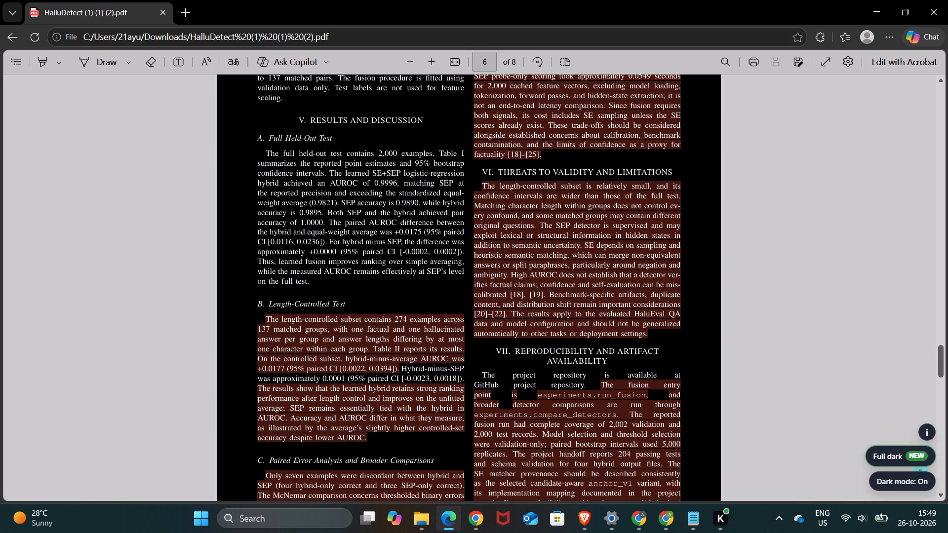
In Notepad, copy the rewritten text "Benchmark-specific artifacts, duplicate content, and distribution shift still matter".
{"action": "left_click", "coordinate": [691, 530]}
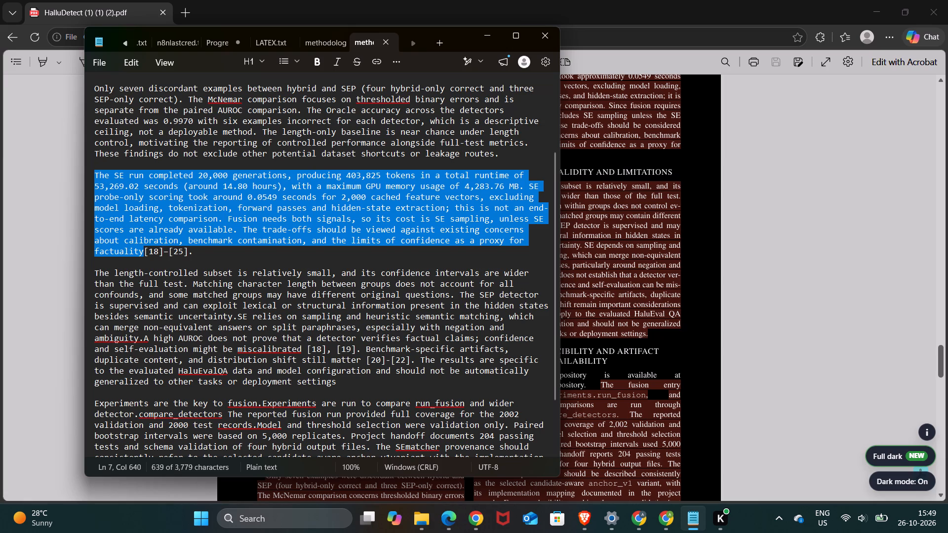
{"action": "left_click_drag", "start_coordinate": [366, 346], "coordinate": [362, 360]}
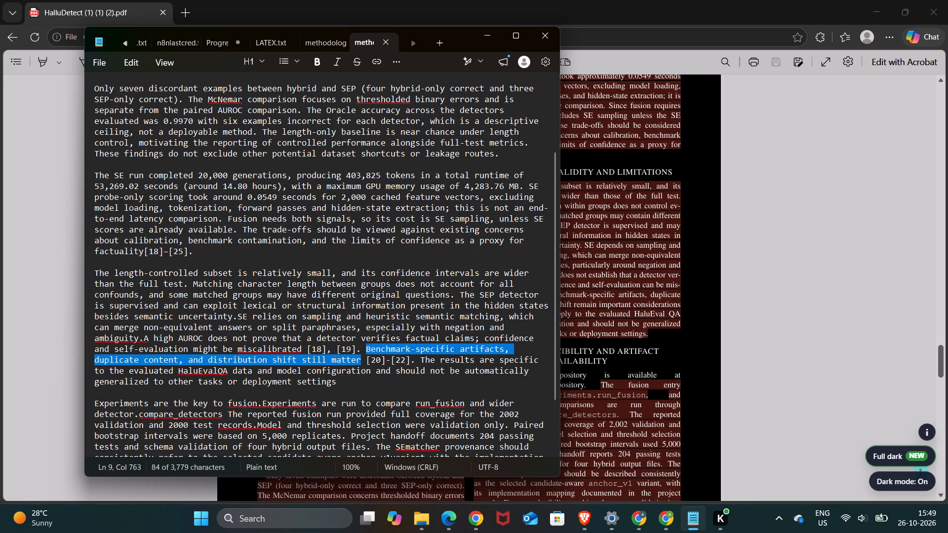
{"action": "key", "text": "ctrl+c"}
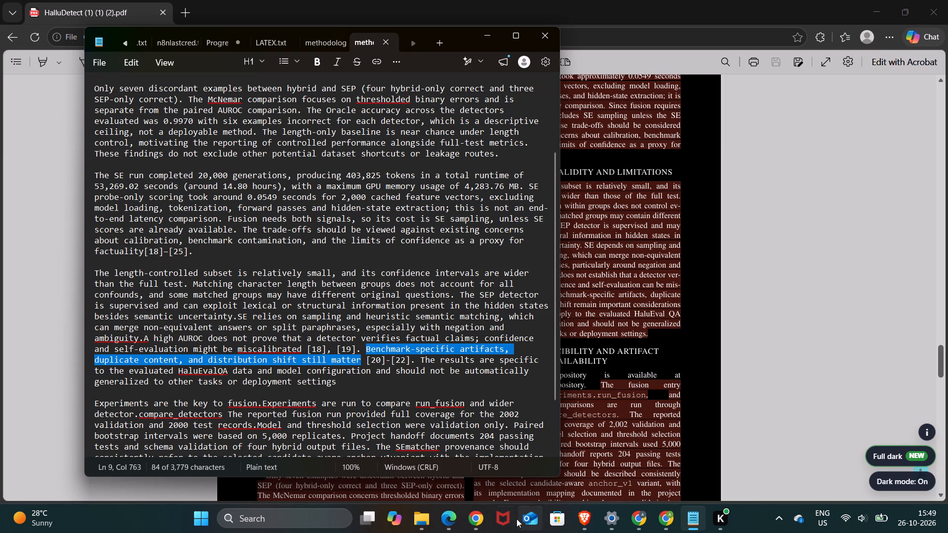
Switch to Overleaf in Chrome and recompile the paper.
{"action": "left_click", "coordinate": [659, 516]}
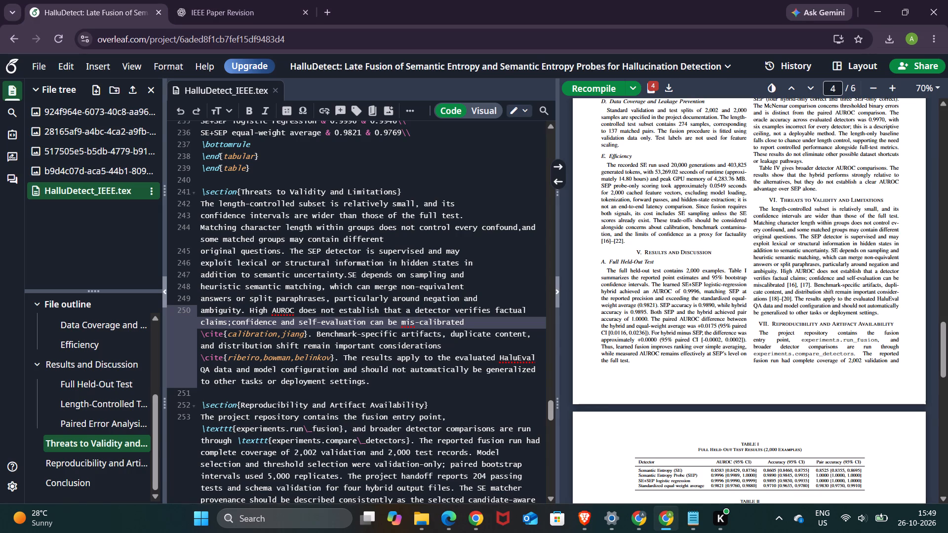
{"action": "left_click", "coordinate": [598, 85]}
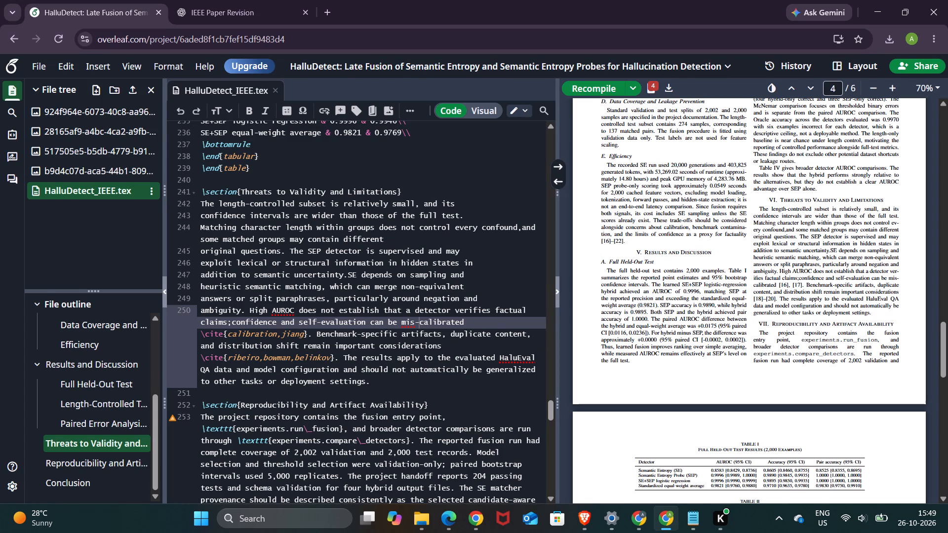
In Overleaf, replace the Benchmark-specific sentence before the ribeiro citation with Notepad's "Benchmark-specific artifacts, duplicate content, and distribution shift still matter".
{"action": "left_click_drag", "start_coordinate": [316, 334], "coordinate": [453, 343]}
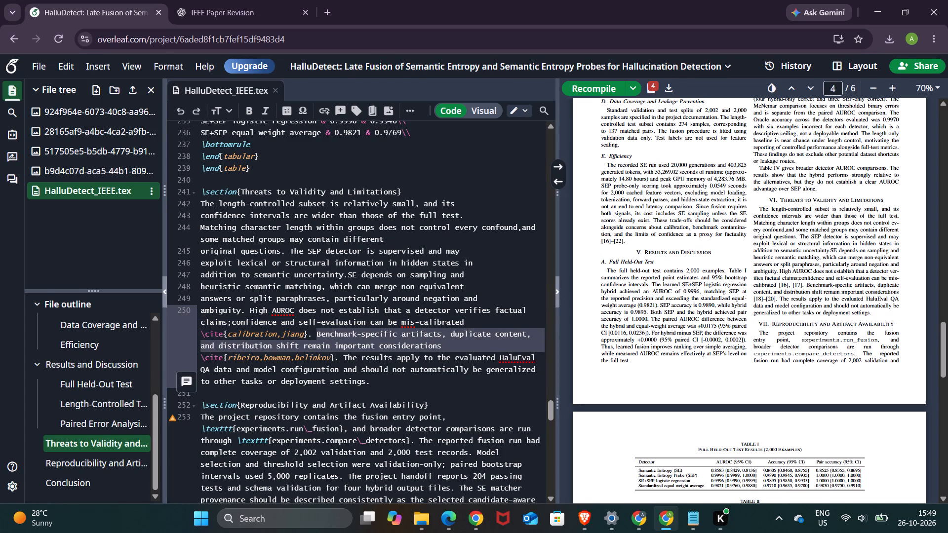
{"action": "key", "text": "BackSpace"}
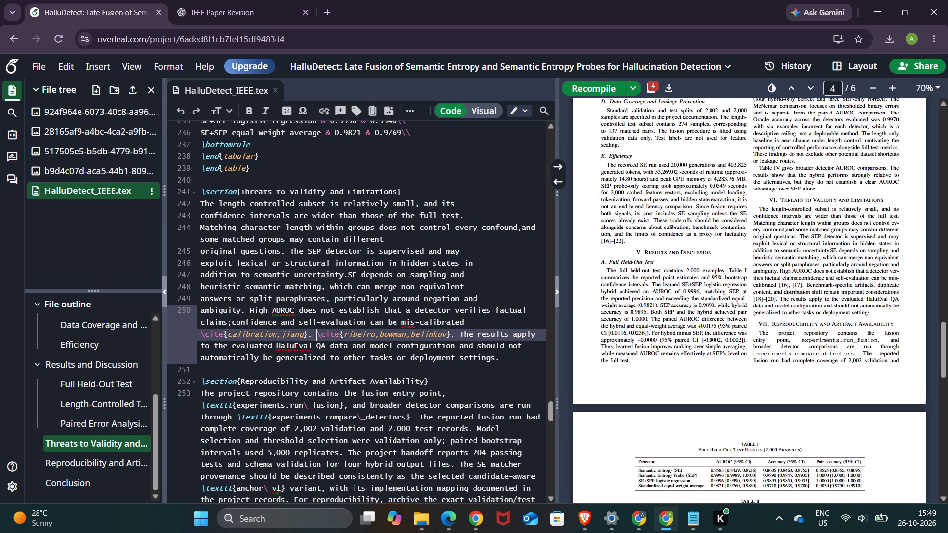
{"action": "left_click", "coordinate": [692, 515]}
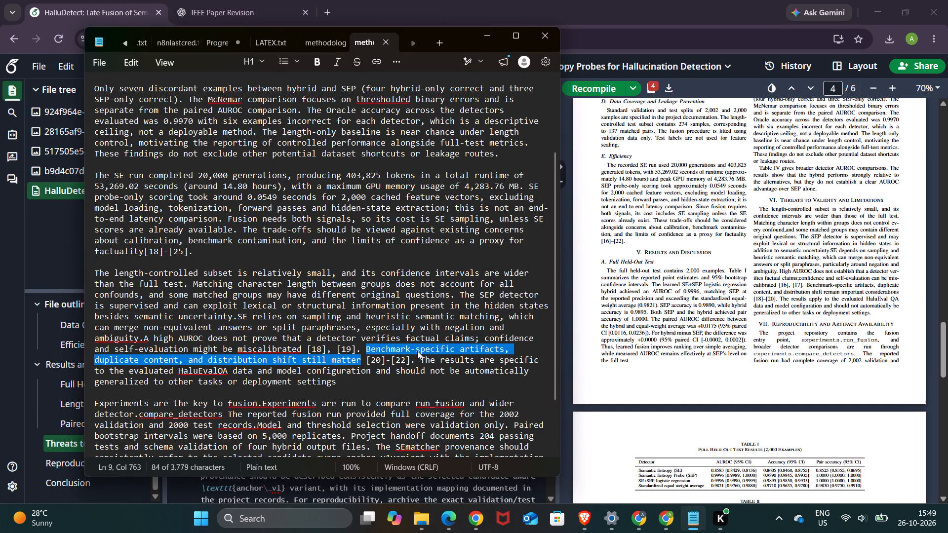
{"action": "left_click", "coordinate": [664, 254]}
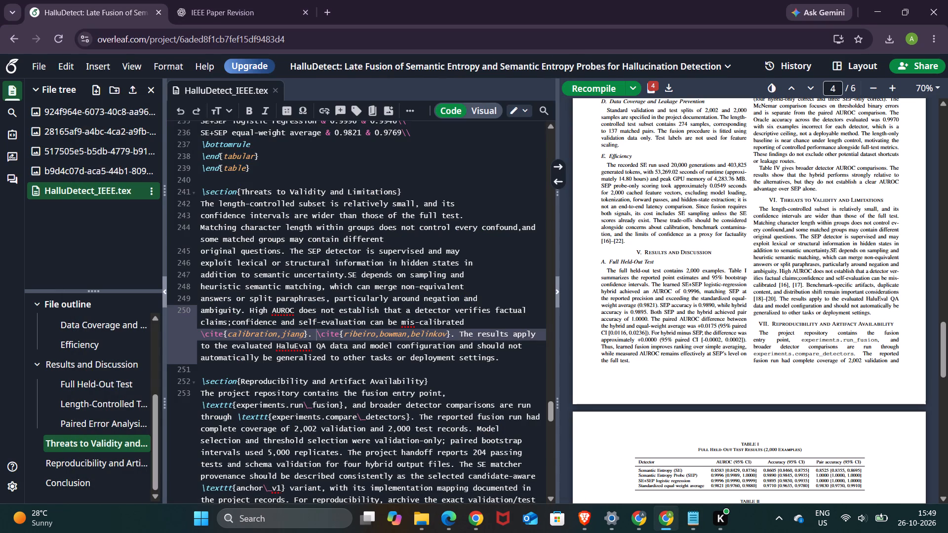
{"action": "left_click", "coordinate": [317, 337]}
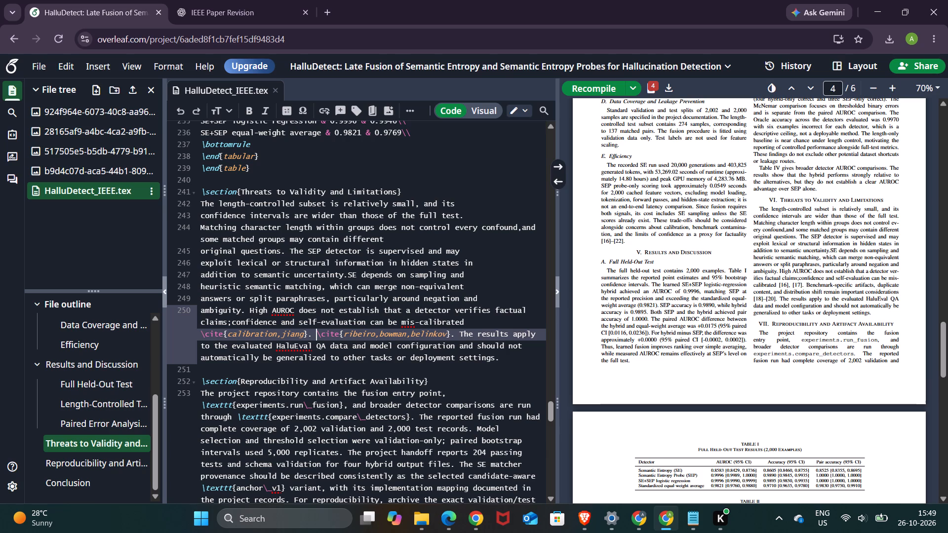
{"action": "left_click", "coordinate": [697, 510]}
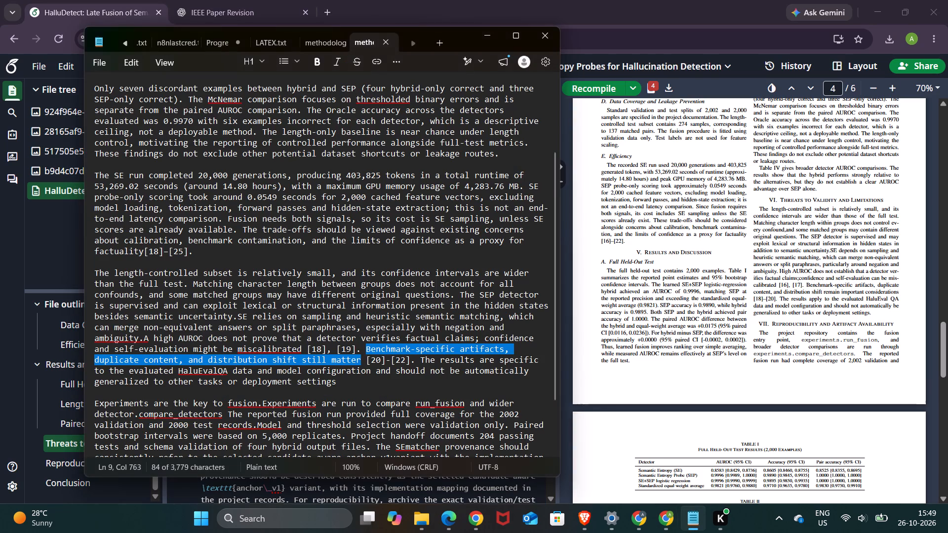
{"action": "left_click", "coordinate": [363, 348]}
{"action": "left_click_drag", "start_coordinate": [367, 348], "coordinate": [364, 358]}
{"action": "left_click", "coordinate": [605, 326]}
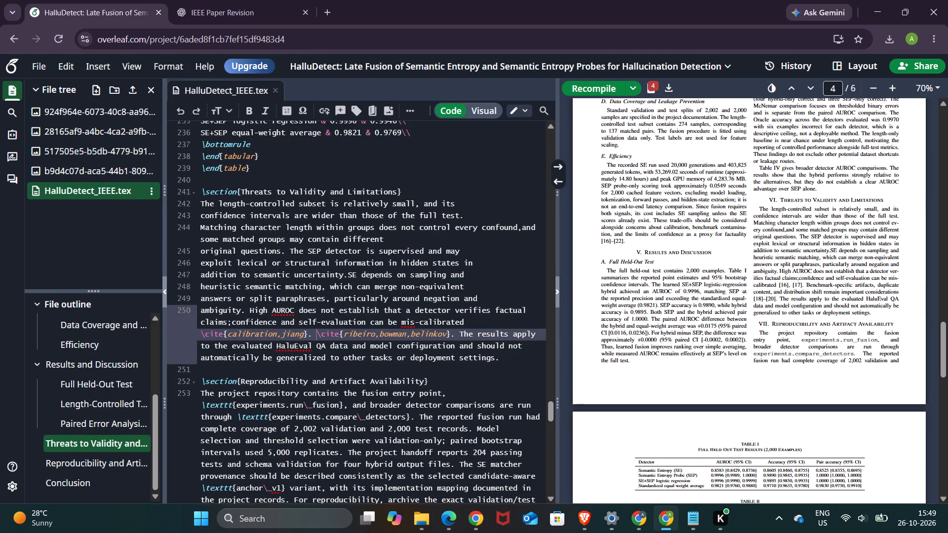
{"action": "left_click", "coordinate": [316, 334]}
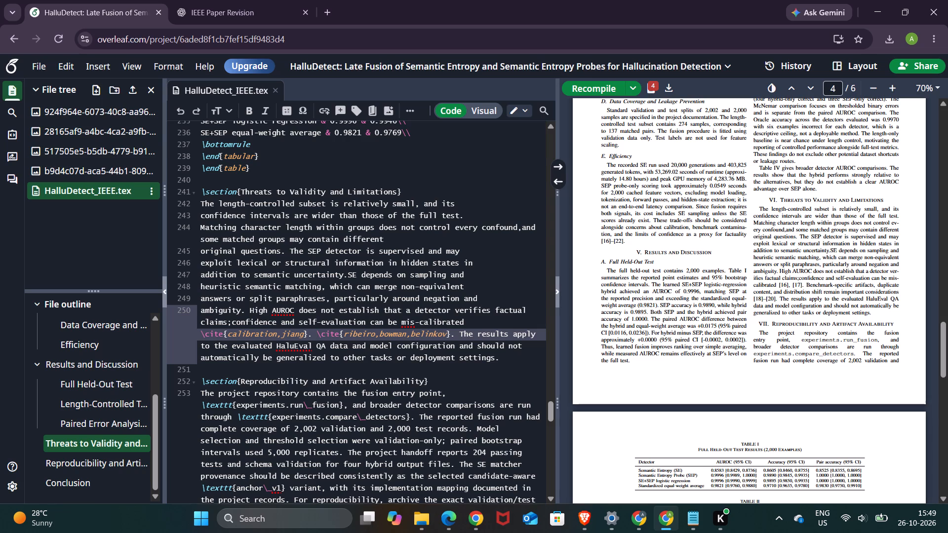
{"action": "right_click", "coordinate": [318, 333]}
{"action": "left_click", "coordinate": [350, 183]}
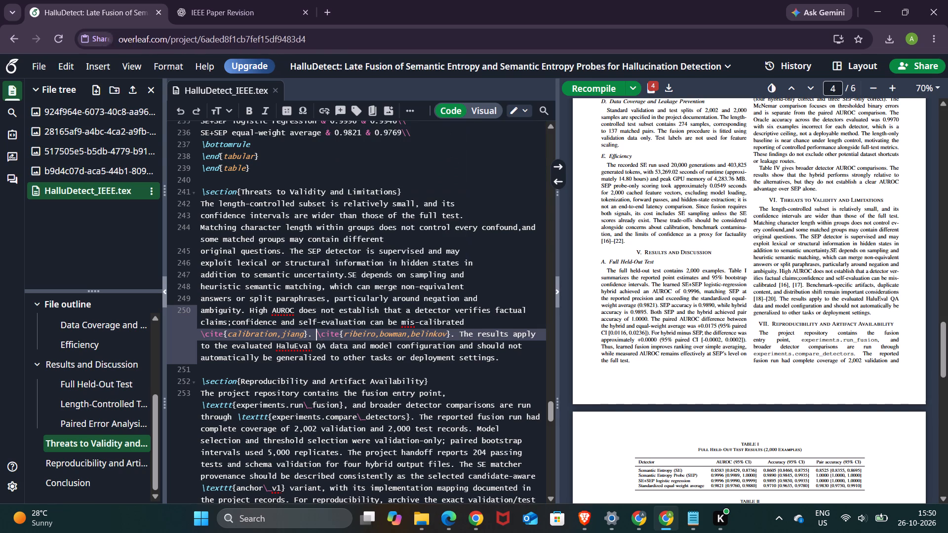
{"action": "left_click", "coordinate": [200, 135]}
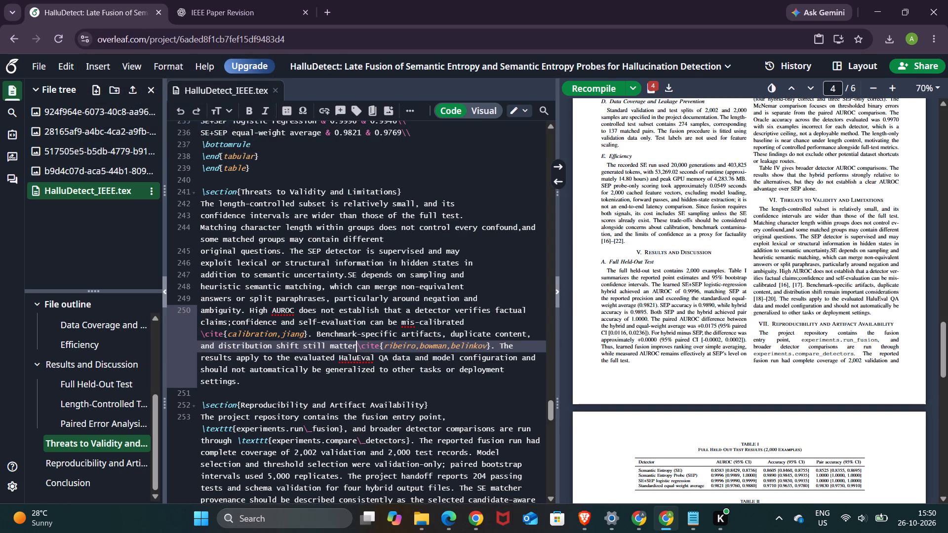
{"action": "key", "text": "period"}
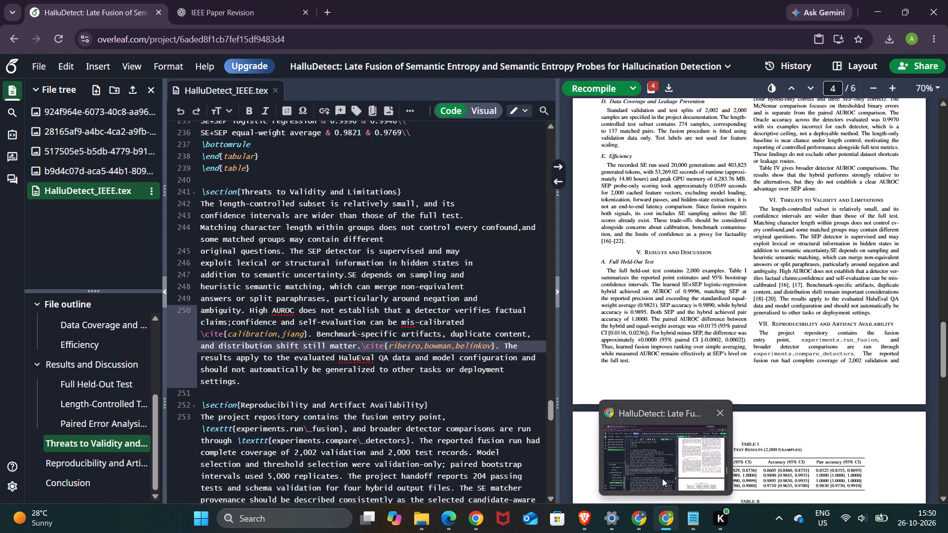
{"action": "key", "text": "BackSpace"}
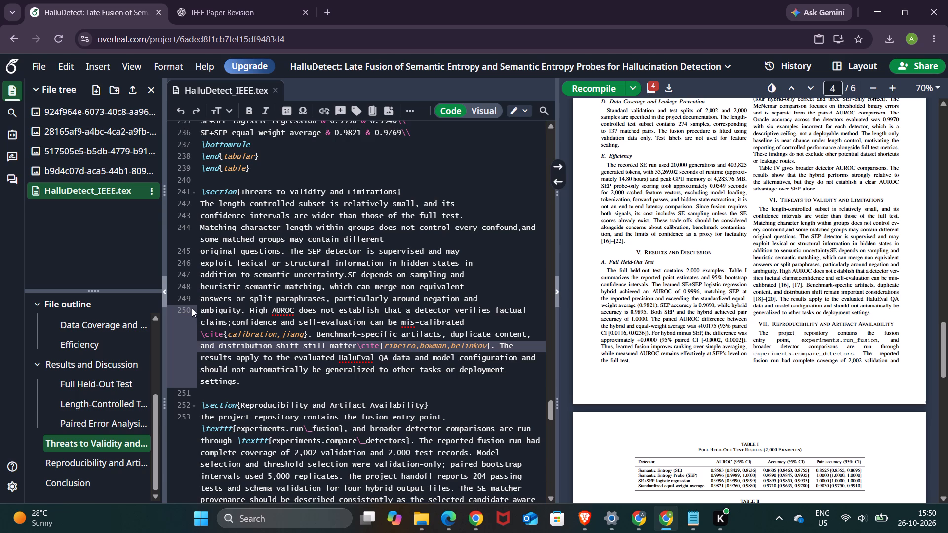
Replace the closing "The results apply to" sentence in Overleaf with the pasted text "Benchmark-specific artifacts, duplicate content, and distribution shift still matter.".
{"action": "left_click", "coordinate": [689, 510]}
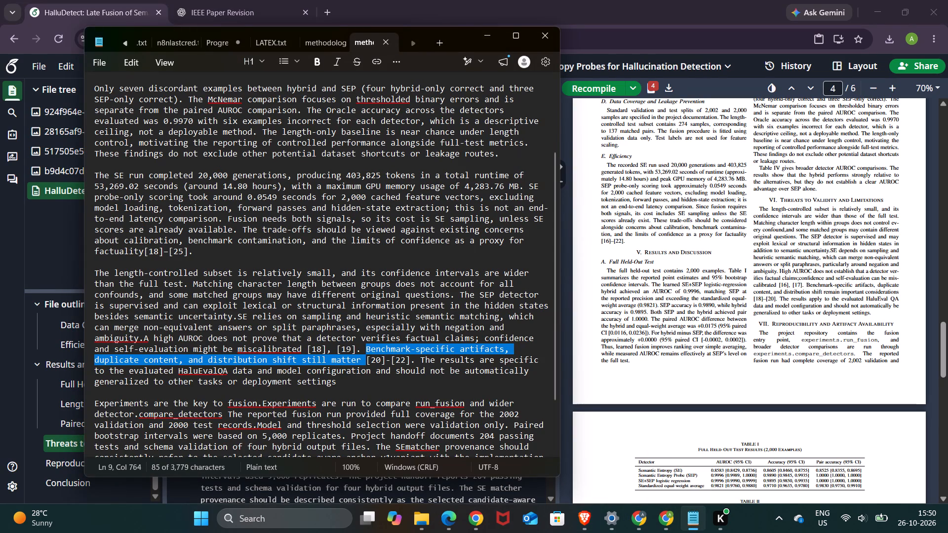
{"action": "left_click_drag", "start_coordinate": [420, 357], "coordinate": [391, 381]}
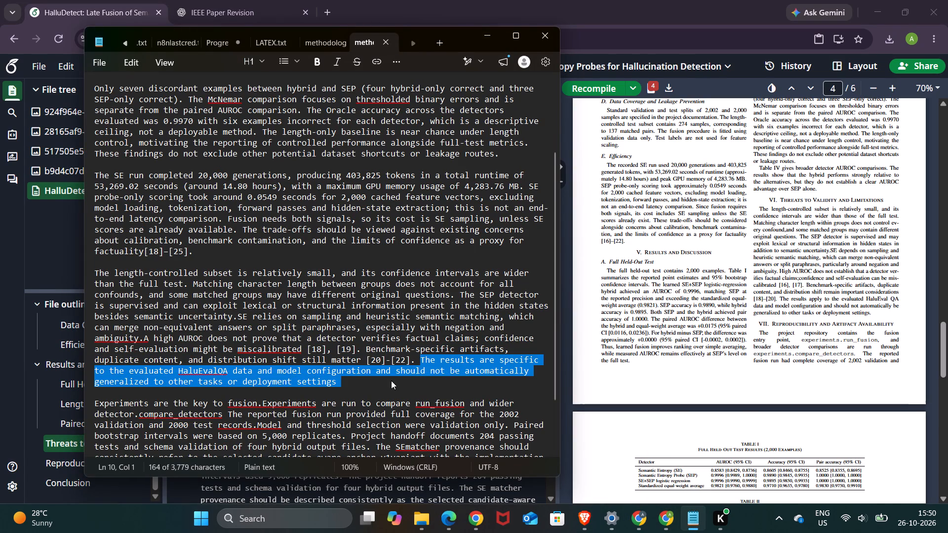
{"action": "left_click", "coordinate": [596, 372]}
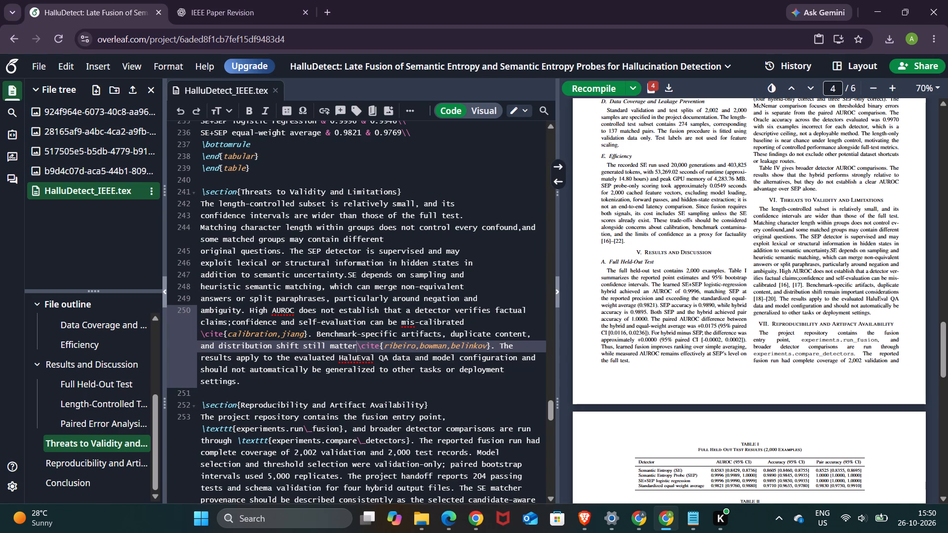
{"action": "left_click_drag", "start_coordinate": [499, 343], "coordinate": [455, 379]}
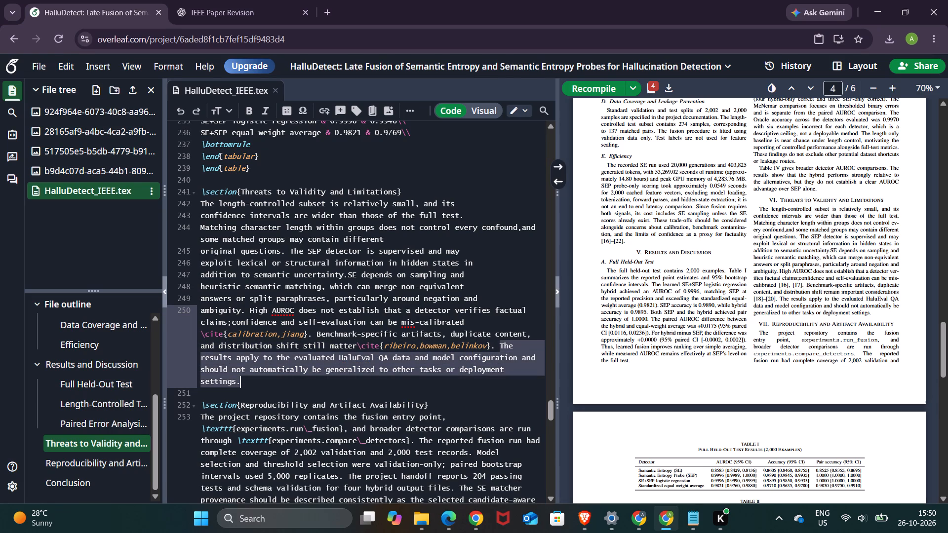
{"action": "key", "text": "BackSpace"}
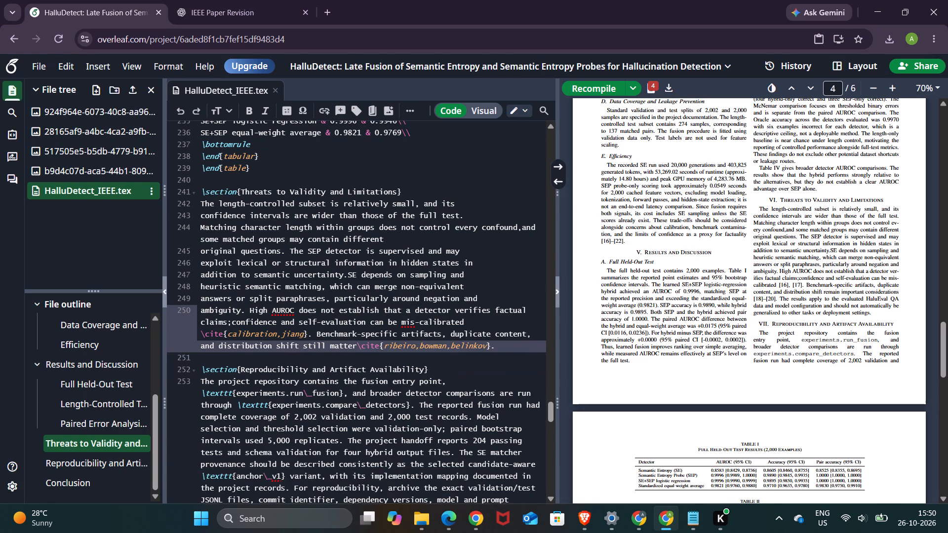
{"action": "key", "text": "ctrl+v"}
{"action": "key", "text": "period"}
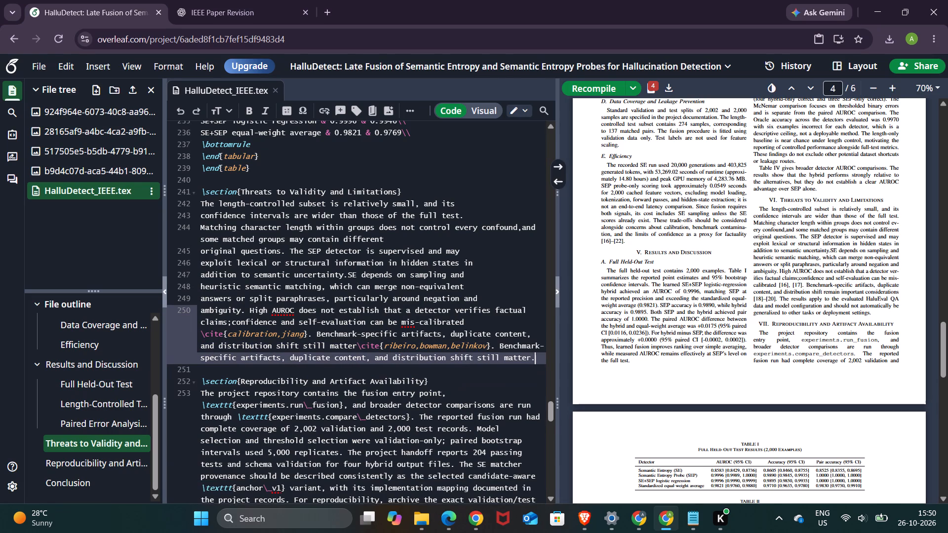
Examine the Reproducibility and Artifact Availability section in Overleaf and its rewritten paragraph in Notepad.
{"action": "scroll", "coordinate": [395, 363], "scroll_direction": "down", "scroll_amount": 4}
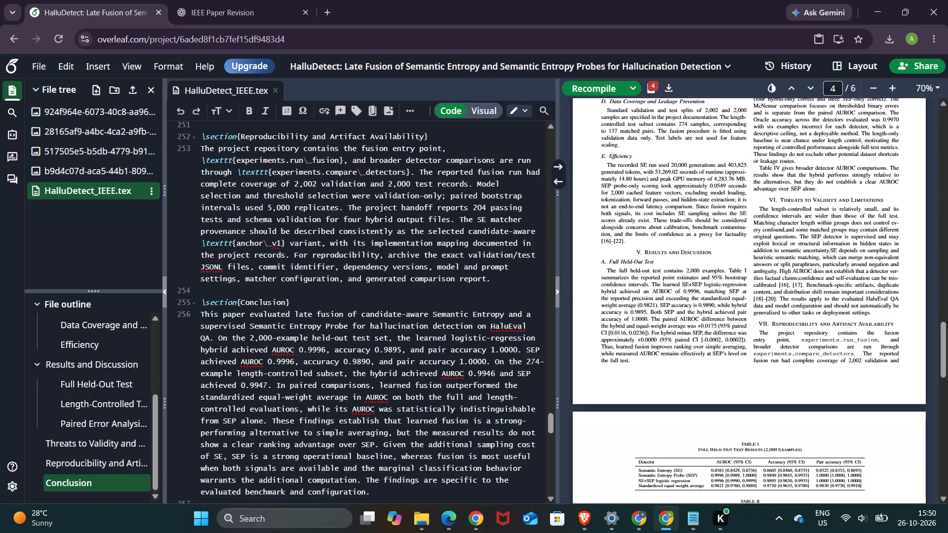
{"action": "scroll", "coordinate": [312, 256], "scroll_direction": "up", "scroll_amount": 1}
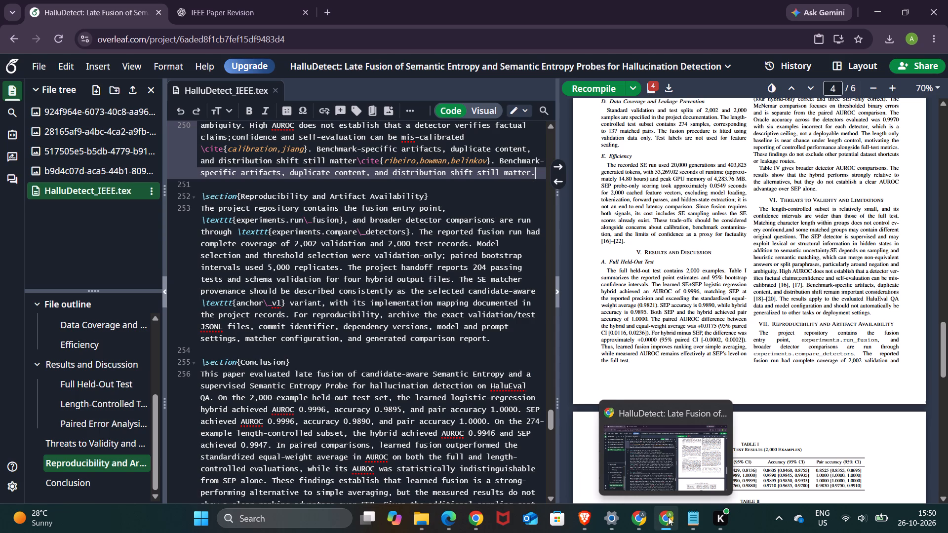
{"action": "left_click", "coordinate": [691, 512]}
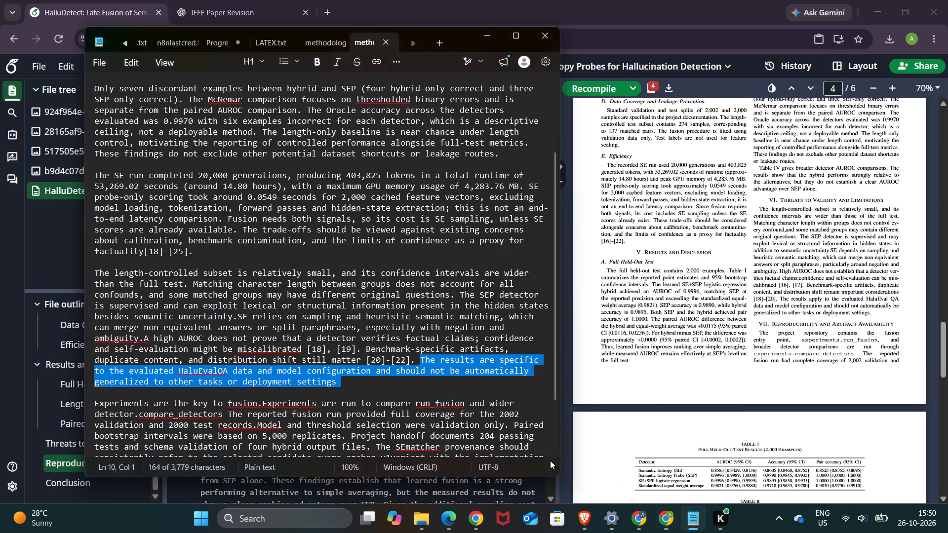
{"action": "scroll", "coordinate": [337, 334], "scroll_direction": "down", "scroll_amount": 4}
{"action": "scroll", "coordinate": [365, 303], "scroll_direction": "down", "scroll_amount": 5}
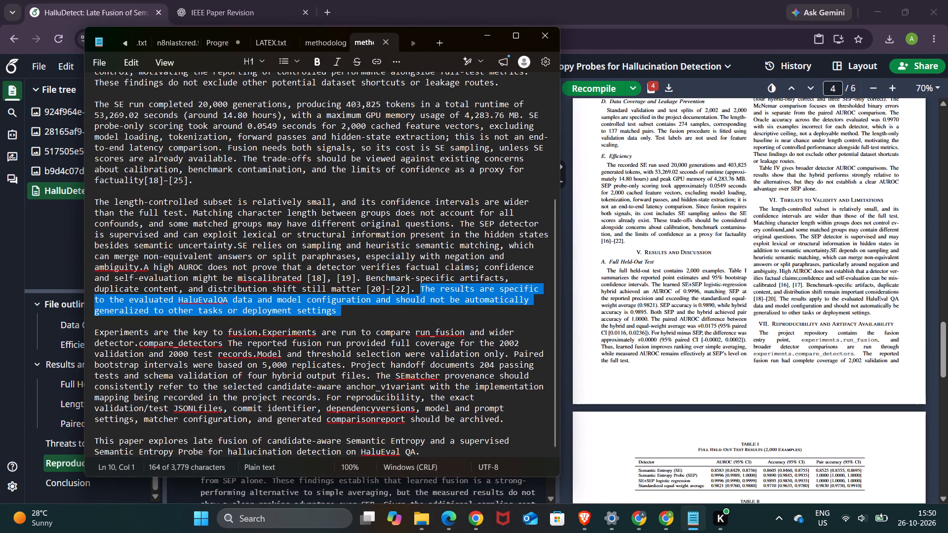
Compare the highlighted Reproducibility and Artifact Availability section in the Turnitin PDF in Edge with the "Experiments are the key to fusion" paragraph in Notepad.
{"action": "left_click", "coordinate": [455, 517]}
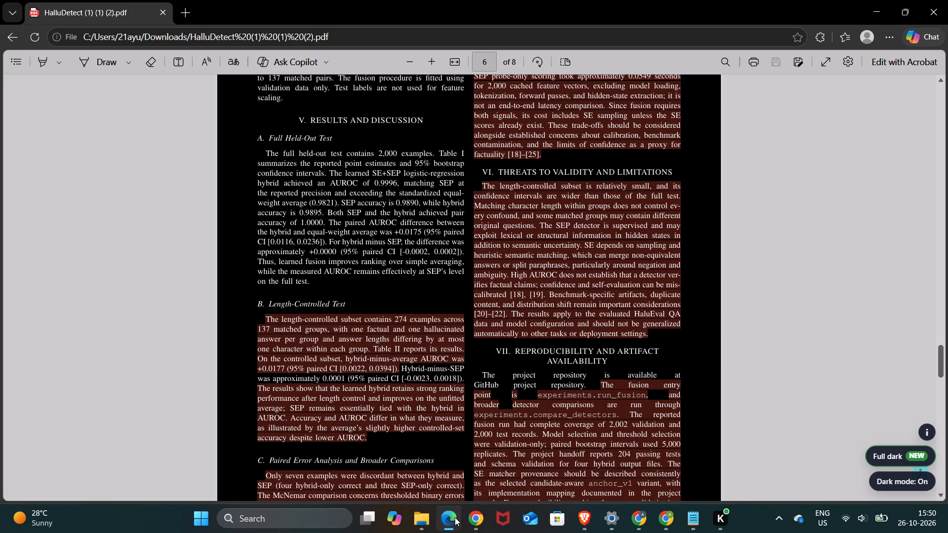
{"action": "scroll", "coordinate": [468, 341], "scroll_direction": "down", "scroll_amount": 1}
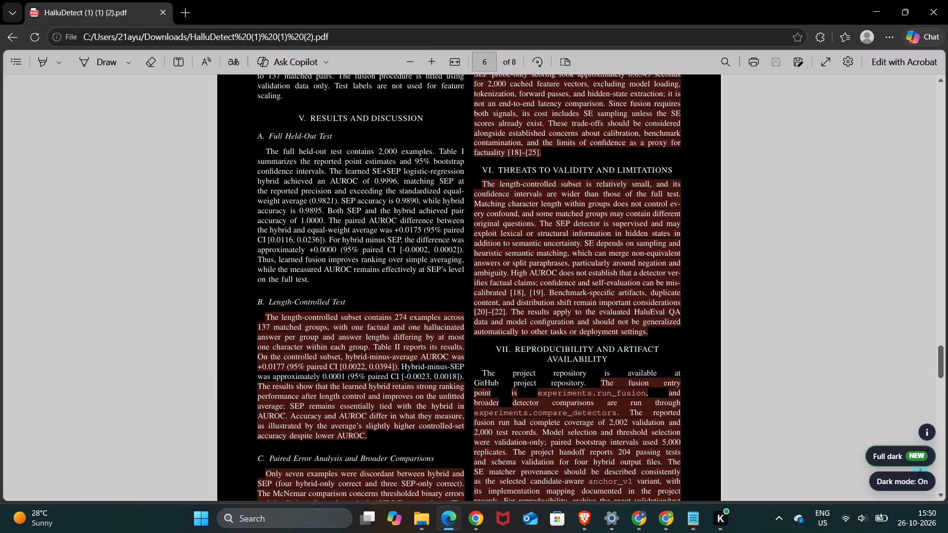
{"action": "scroll", "coordinate": [468, 341], "scroll_direction": "down", "scroll_amount": 2}
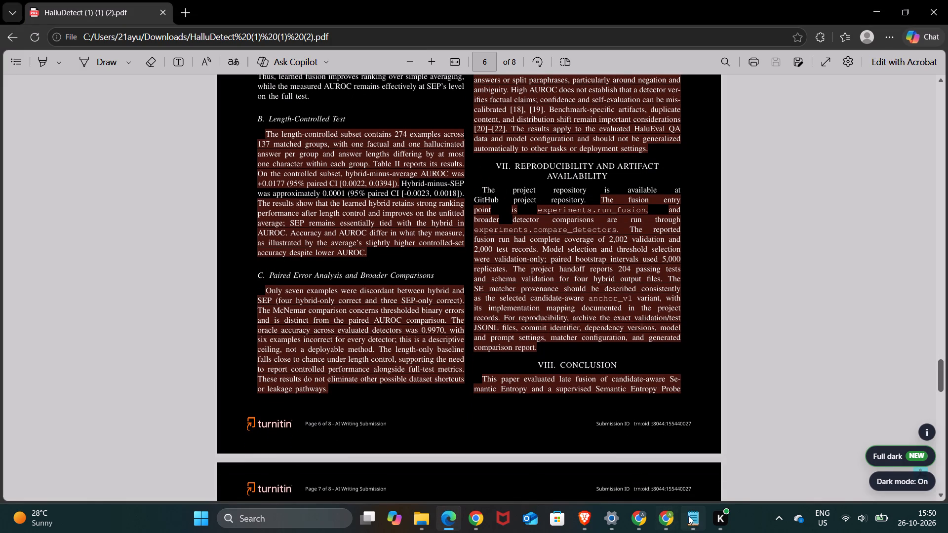
{"action": "scroll", "coordinate": [335, 264], "scroll_direction": "down", "scroll_amount": 5}
{"action": "scroll", "coordinate": [407, 281], "scroll_direction": "down", "scroll_amount": 1}
{"action": "scroll", "coordinate": [421, 295], "scroll_direction": "up", "scroll_amount": 6}
{"action": "scroll", "coordinate": [470, 310], "scroll_direction": "up", "scroll_amount": 2}
{"action": "scroll", "coordinate": [525, 319], "scroll_direction": "down", "scroll_amount": 1}
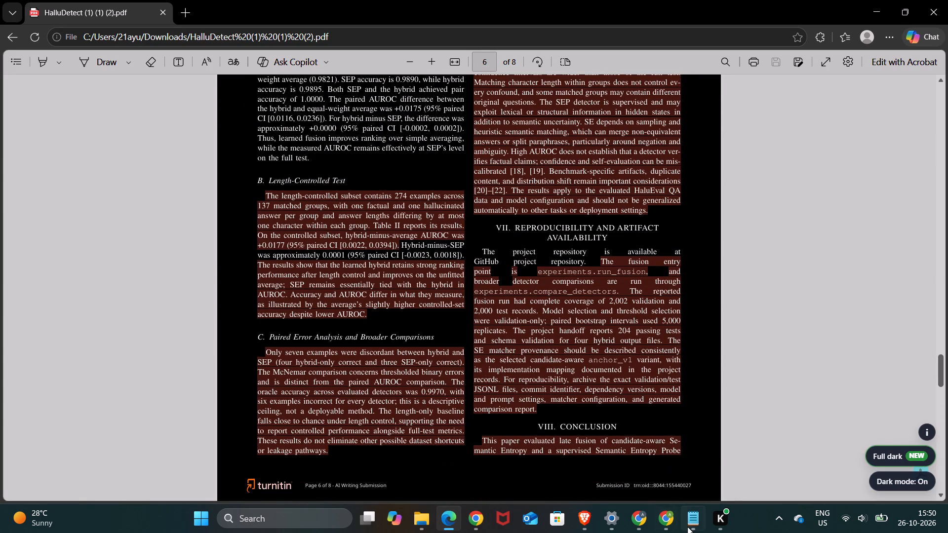
{"action": "left_click", "coordinate": [688, 523]}
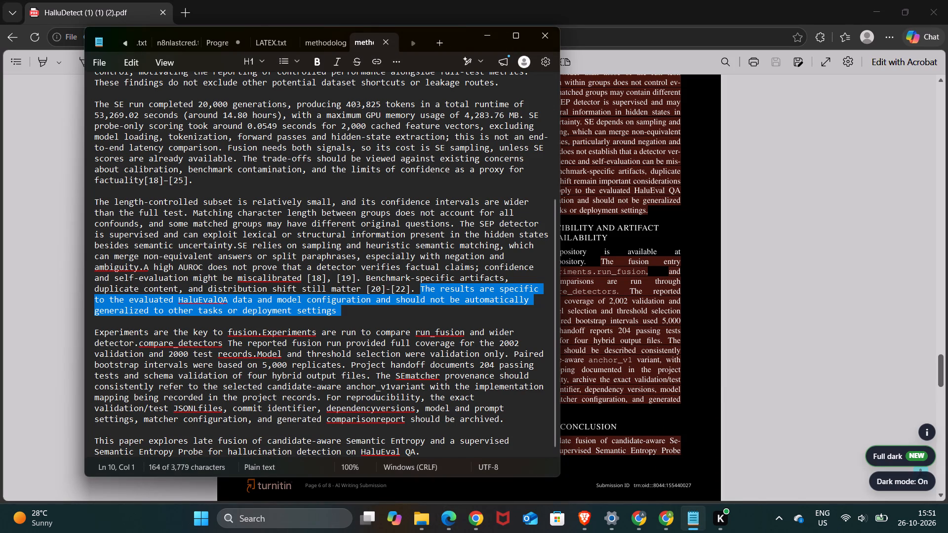
{"action": "left_click_drag", "start_coordinate": [95, 331], "coordinate": [482, 420]}
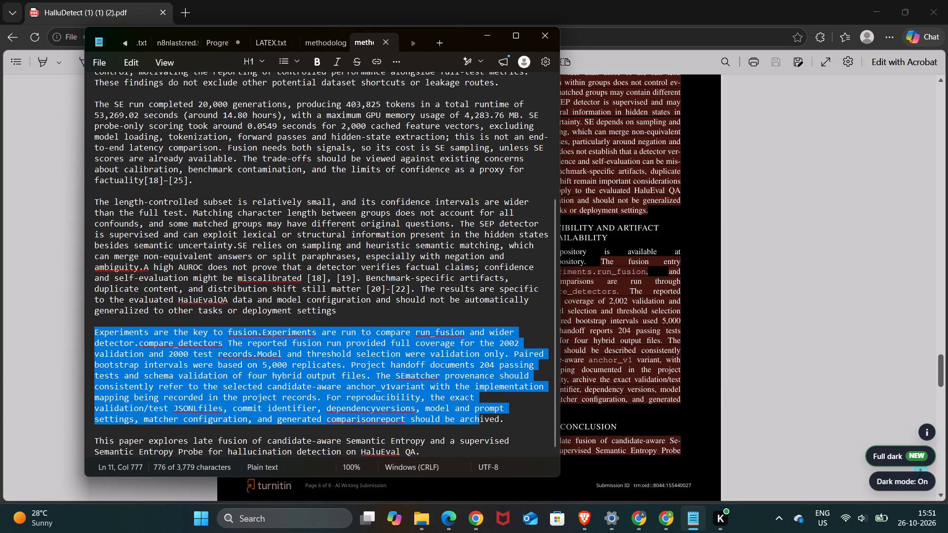
{"action": "left_click_drag", "start_coordinate": [482, 420], "coordinate": [511, 420]}
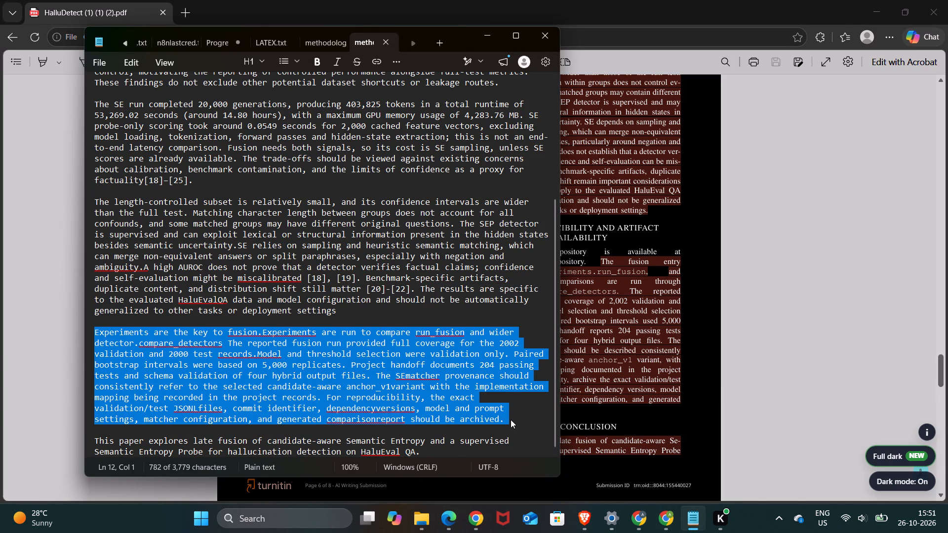
{"action": "left_click", "coordinate": [511, 419]}
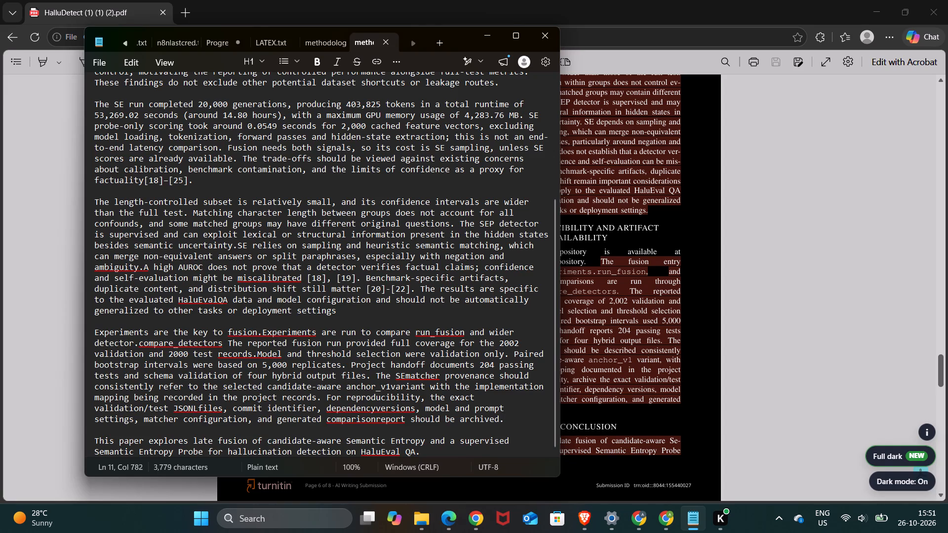
{"action": "left_click", "coordinate": [656, 368]}
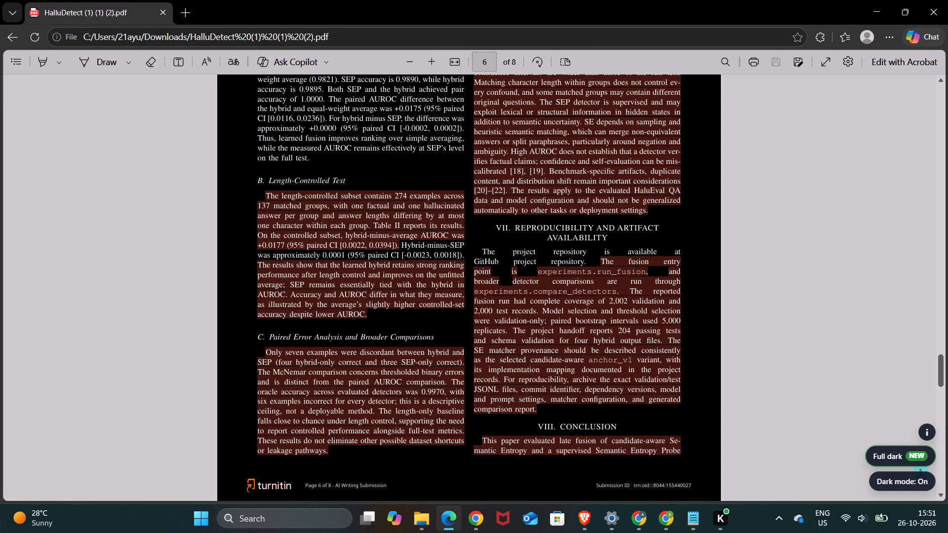
{"action": "left_click", "coordinate": [687, 520]}
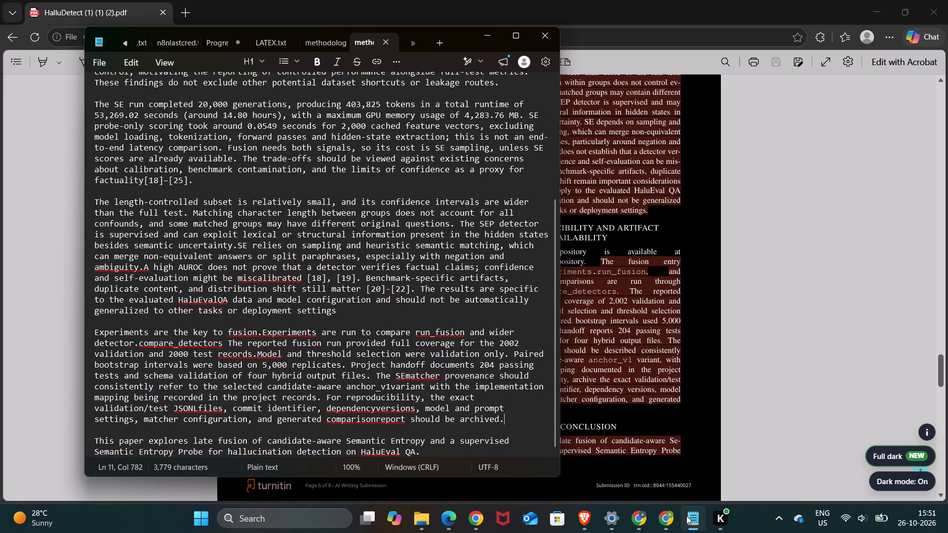
{"action": "left_click", "coordinate": [721, 388]}
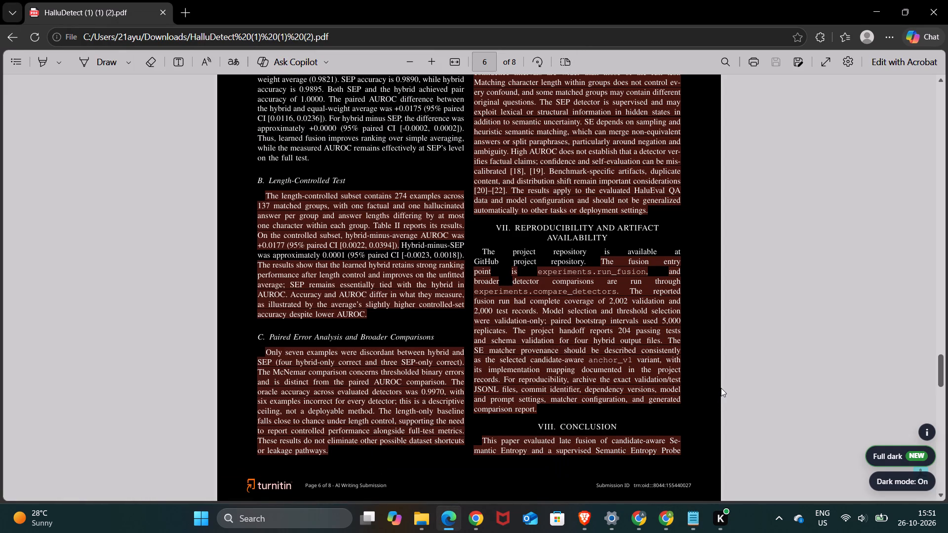
{"action": "left_click", "coordinate": [686, 521]}
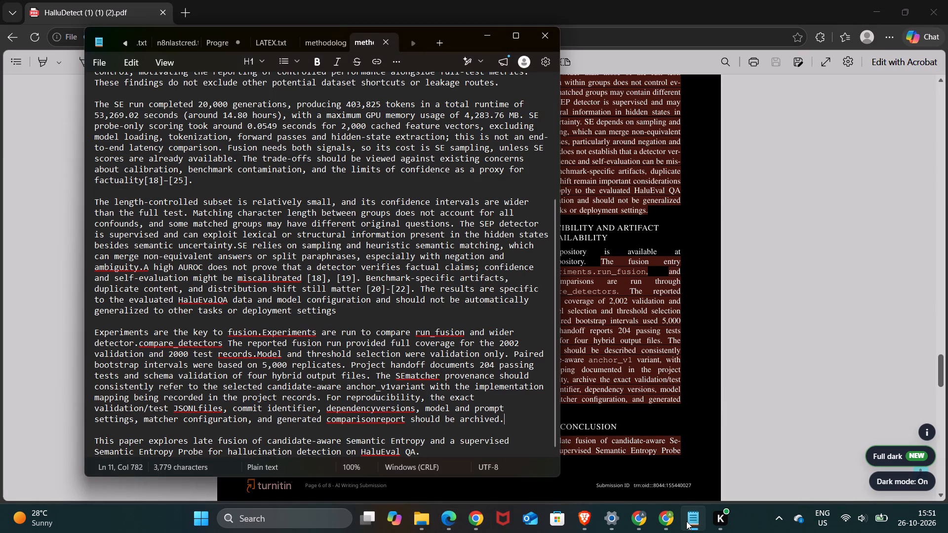
{"action": "left_click", "coordinate": [696, 414]}
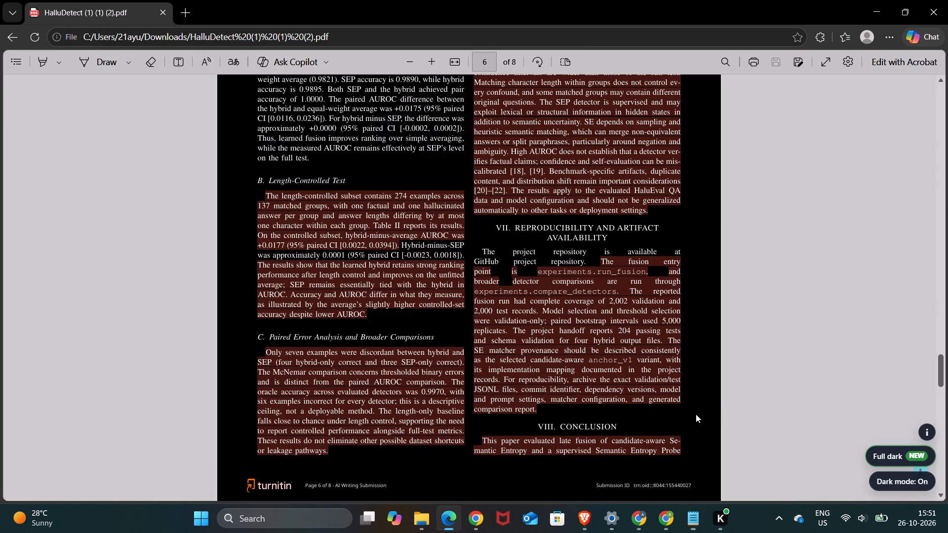
Replace the opening sentence of the Conclusion in Overleaf with Notepad's "This paper explores late fusion" sentence, keeping a single full stop after HaluEval QA.
{"action": "scroll", "coordinate": [572, 377], "scroll_direction": "down", "scroll_amount": 4}
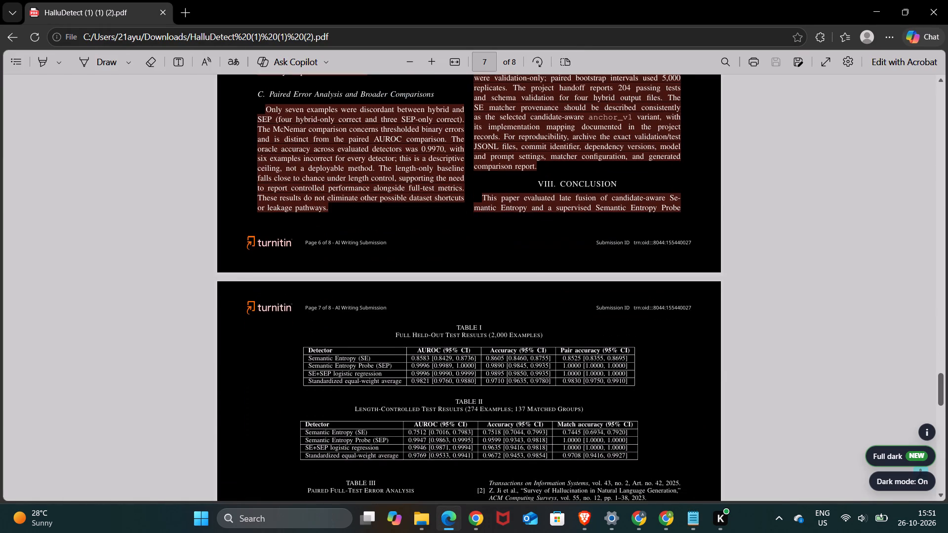
{"action": "scroll", "coordinate": [534, 264], "scroll_direction": "down", "scroll_amount": 1}
{"action": "left_click", "coordinate": [696, 514]}
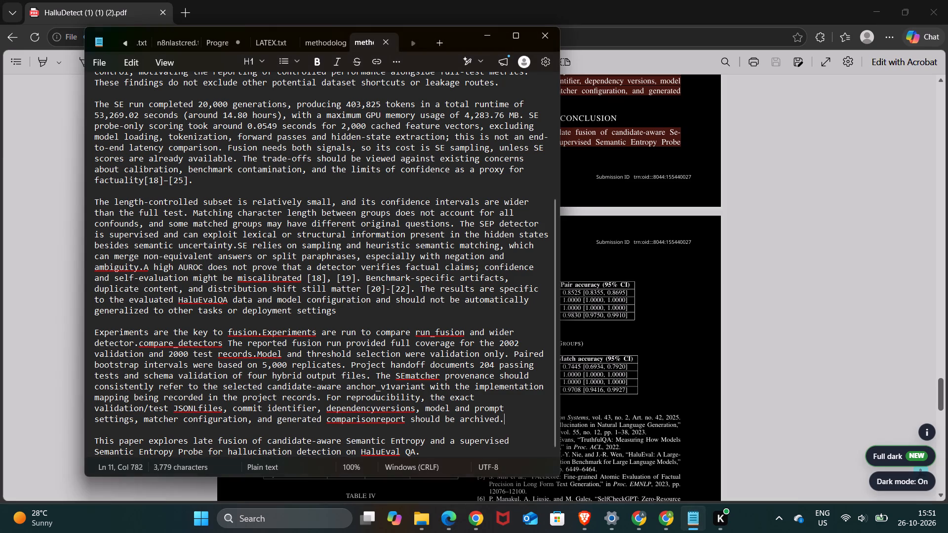
{"action": "scroll", "coordinate": [376, 322], "scroll_direction": "down", "scroll_amount": 2}
{"action": "left_click_drag", "start_coordinate": [96, 438], "coordinate": [425, 455]}
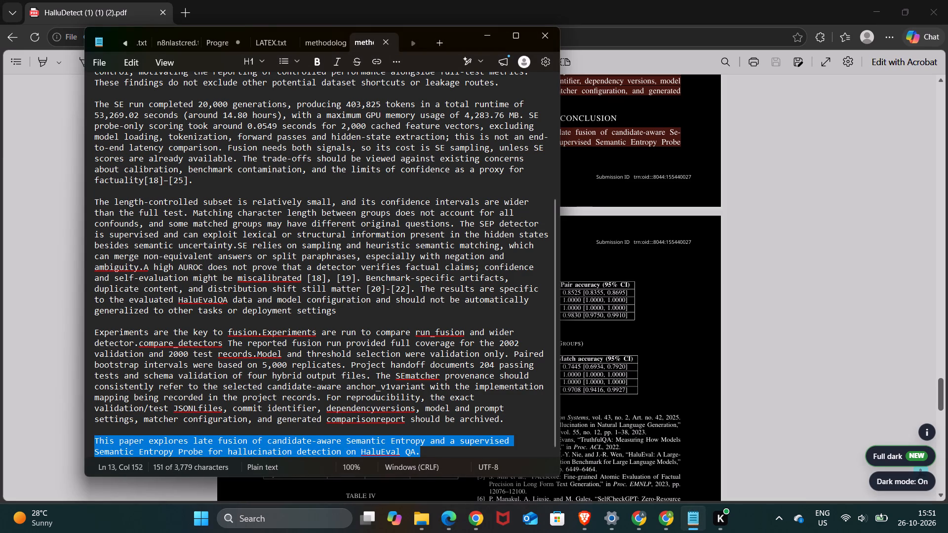
{"action": "key", "text": "ctrl+c"}
{"action": "left_click", "coordinate": [673, 370]}
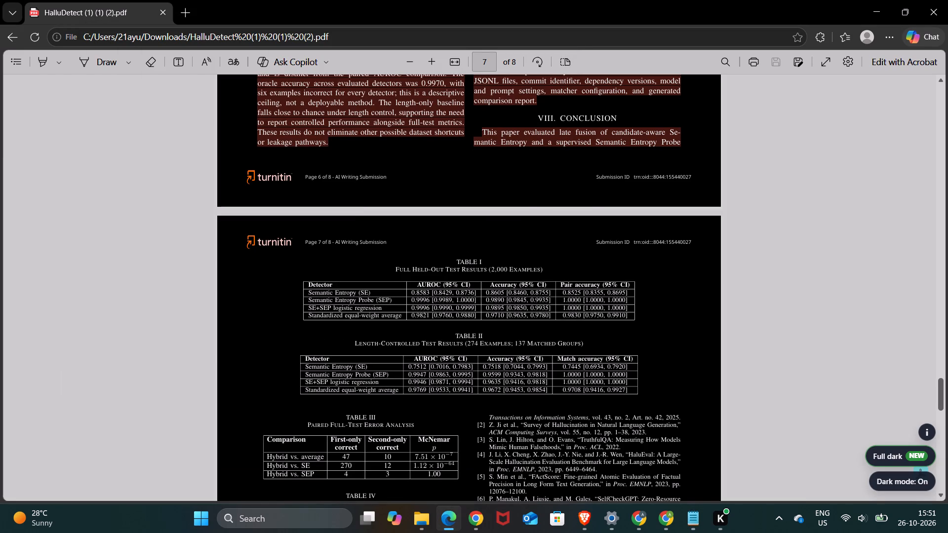
{"action": "scroll", "coordinate": [483, 206], "scroll_direction": "down", "scroll_amount": 3}
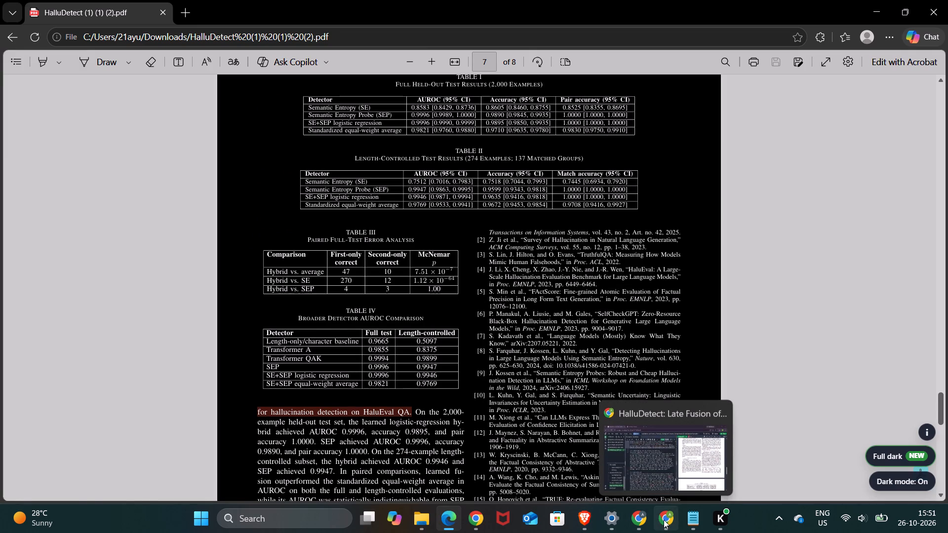
{"action": "left_click", "coordinate": [659, 461]}
{"action": "scroll", "coordinate": [460, 413], "scroll_direction": "down", "scroll_amount": 3}
{"action": "scroll", "coordinate": [460, 413], "scroll_direction": "up", "scroll_amount": 2}
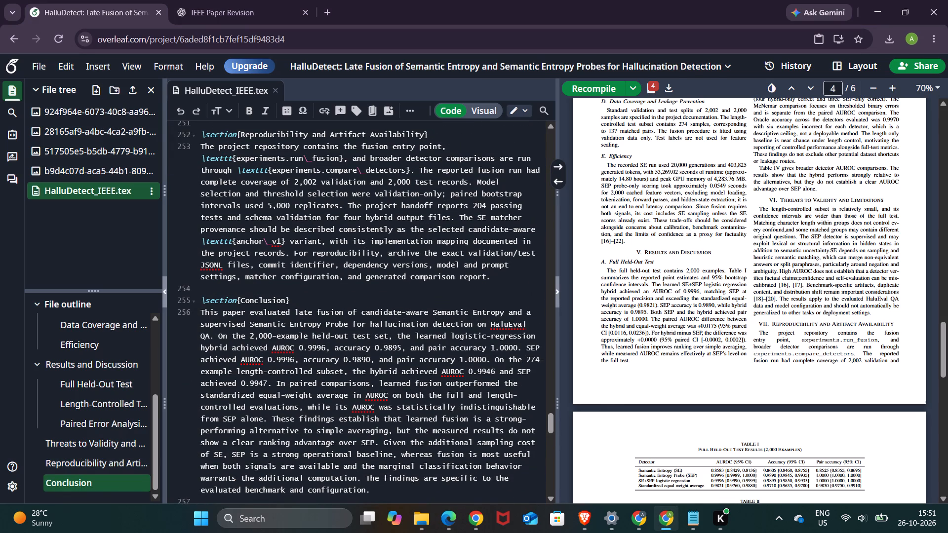
{"action": "left_click_drag", "start_coordinate": [201, 315], "coordinate": [212, 334]}
{"action": "key", "text": "BackSpace"}
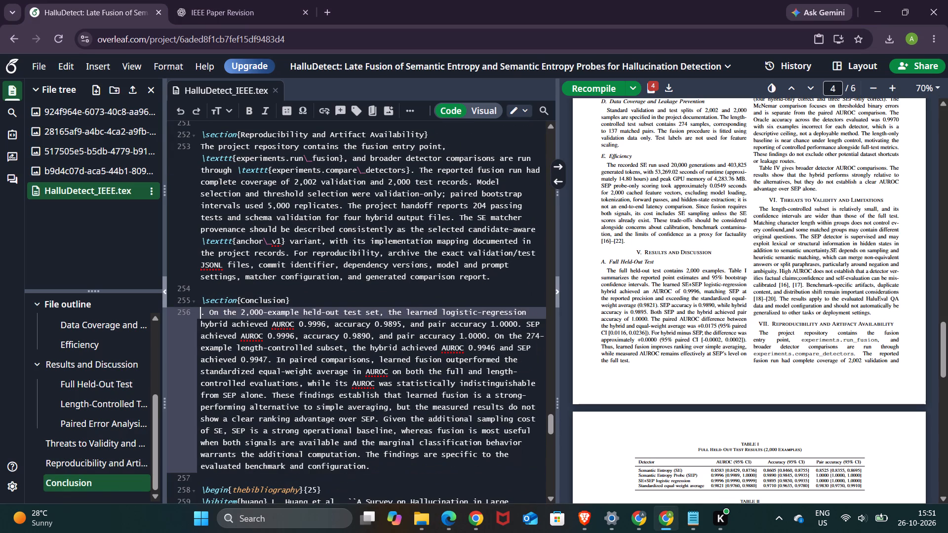
{"action": "key", "text": "ctrl+v"}
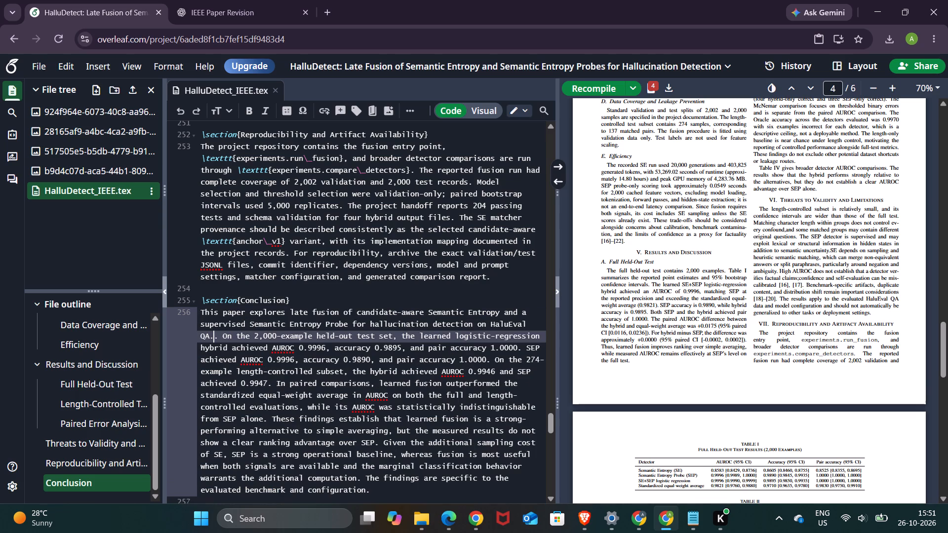
{"action": "key", "text": "BackSpace"}
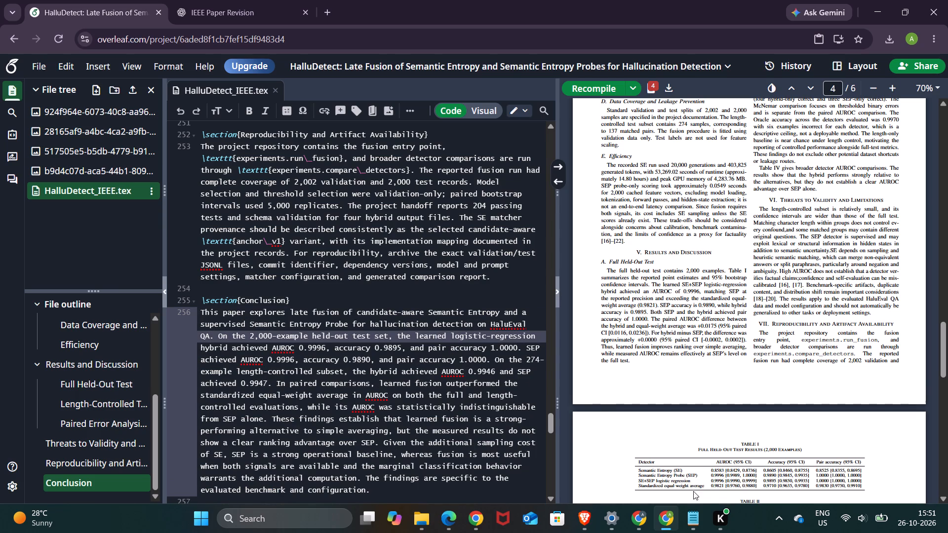
Check the end of the rewritten text in Notepad for remaining passages, then recompile the paper in Overleaf.
{"action": "left_click", "coordinate": [697, 508]}
{"action": "scroll", "coordinate": [596, 426], "scroll_direction": "down", "scroll_amount": 4}
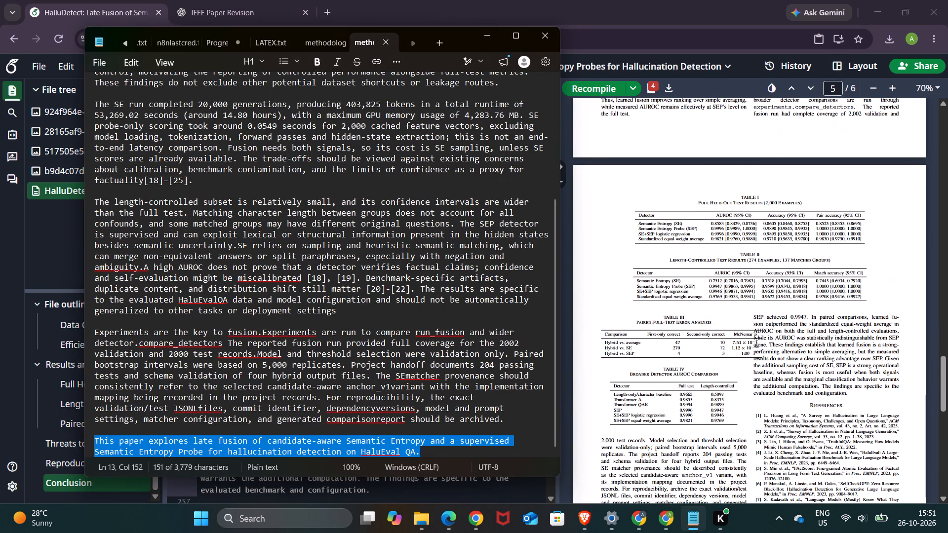
{"action": "scroll", "coordinate": [483, 384], "scroll_direction": "down", "scroll_amount": 3}
{"action": "left_click", "coordinate": [496, 28]}
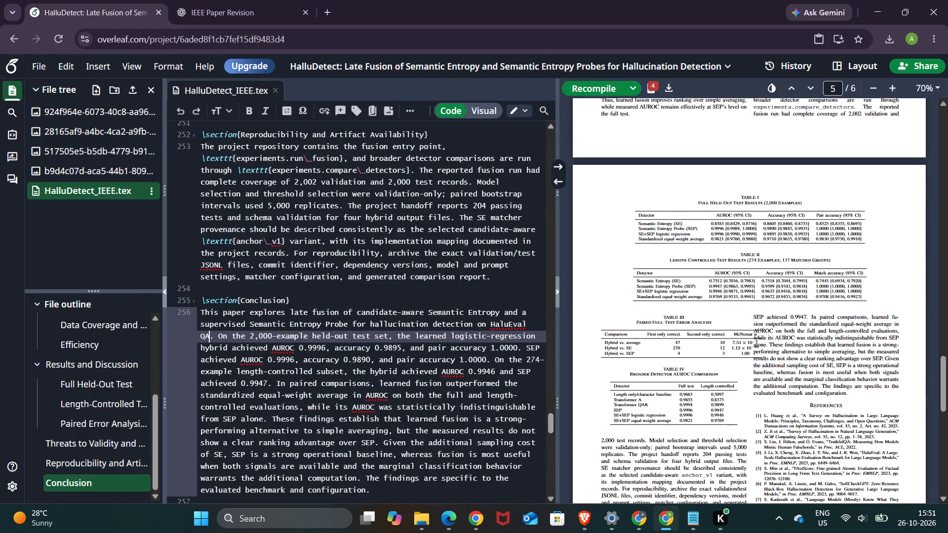
{"action": "left_click", "coordinate": [576, 90]}
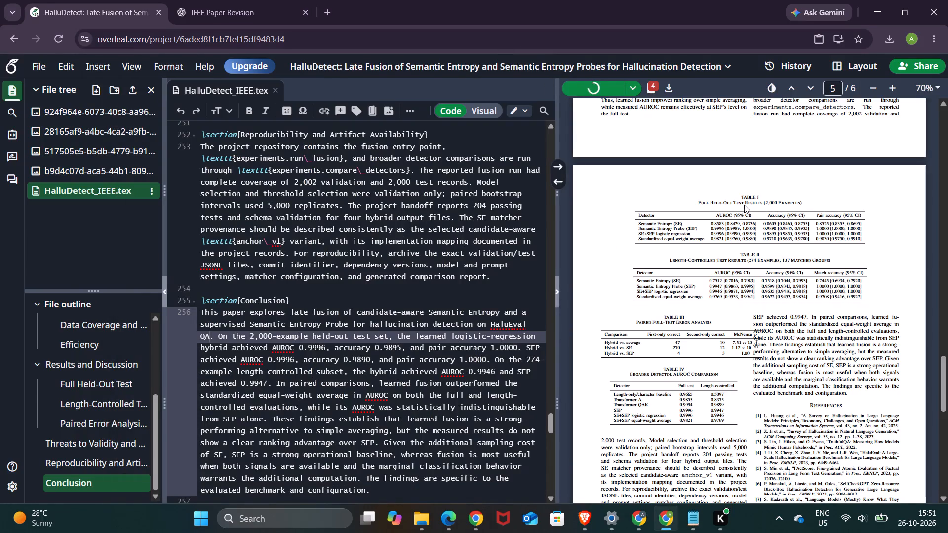
Review the recompiled PDF from the first page through the result tables.
{"action": "scroll", "coordinate": [713, 327], "scroll_direction": "up", "scroll_amount": 10}
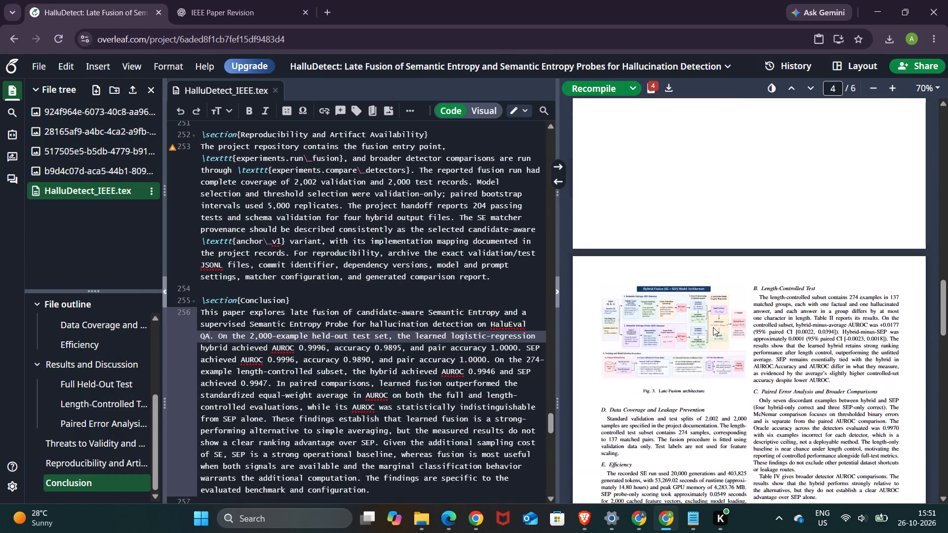
{"action": "scroll", "coordinate": [713, 327], "scroll_direction": "up", "scroll_amount": 9}
{"action": "scroll", "coordinate": [711, 329], "scroll_direction": "up", "scroll_amount": 18}
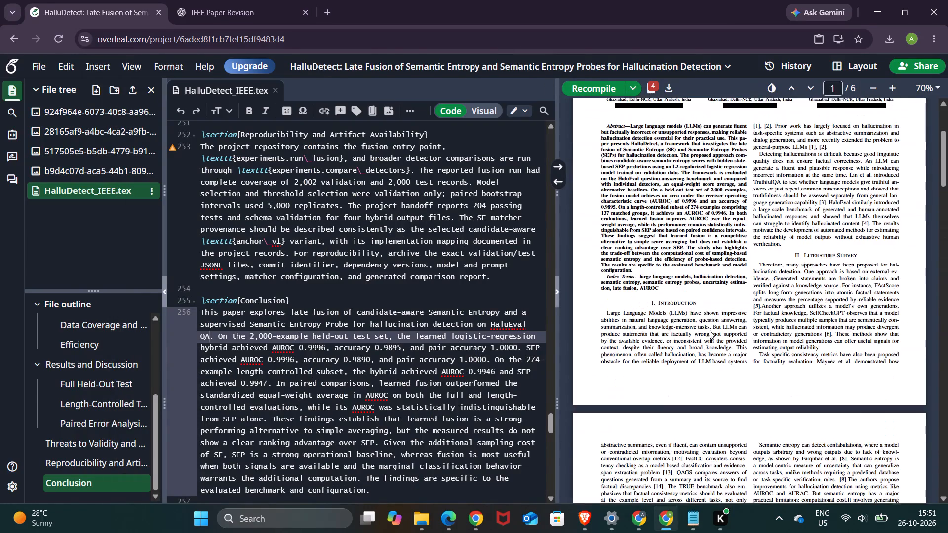
{"action": "scroll", "coordinate": [710, 330], "scroll_direction": "down", "scroll_amount": 20}
{"action": "scroll", "coordinate": [710, 330], "scroll_direction": "down", "scroll_amount": 10}
{"action": "scroll", "coordinate": [709, 330], "scroll_direction": "up", "scroll_amount": 4}
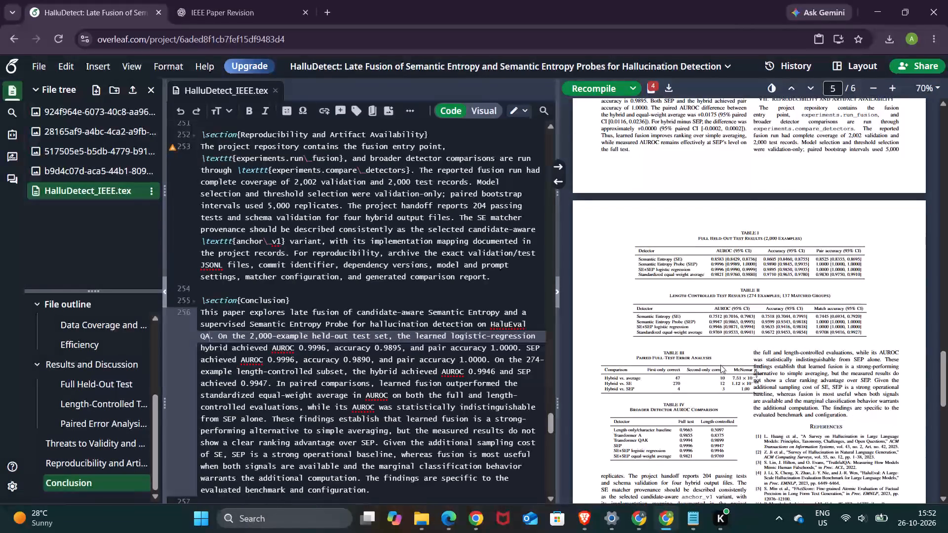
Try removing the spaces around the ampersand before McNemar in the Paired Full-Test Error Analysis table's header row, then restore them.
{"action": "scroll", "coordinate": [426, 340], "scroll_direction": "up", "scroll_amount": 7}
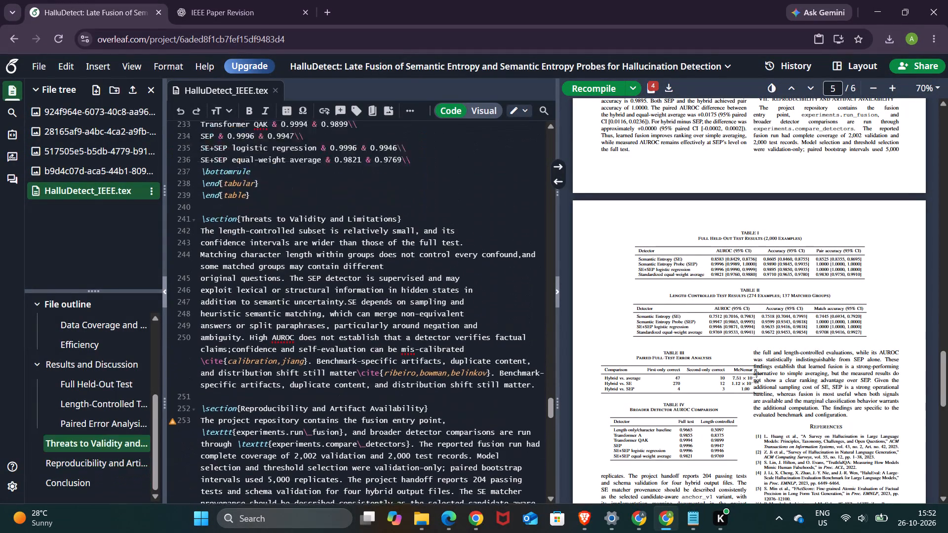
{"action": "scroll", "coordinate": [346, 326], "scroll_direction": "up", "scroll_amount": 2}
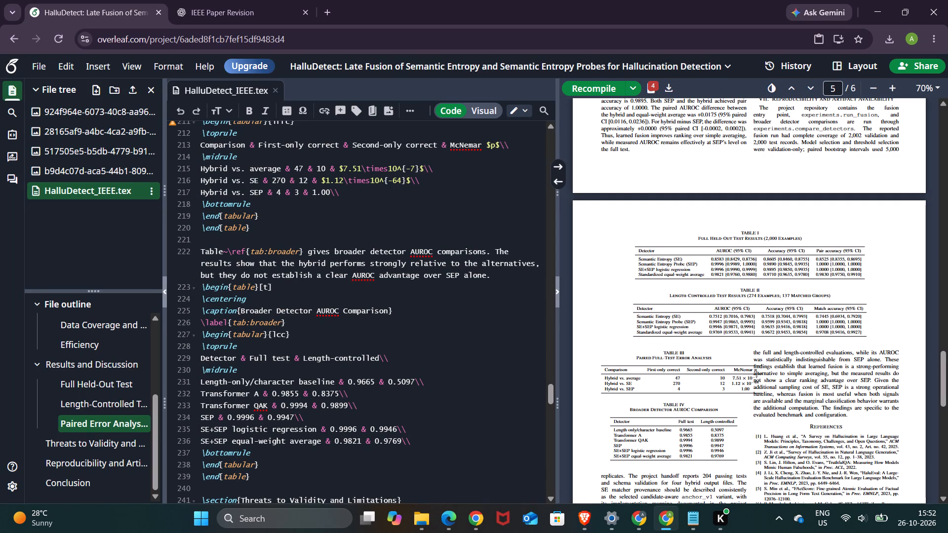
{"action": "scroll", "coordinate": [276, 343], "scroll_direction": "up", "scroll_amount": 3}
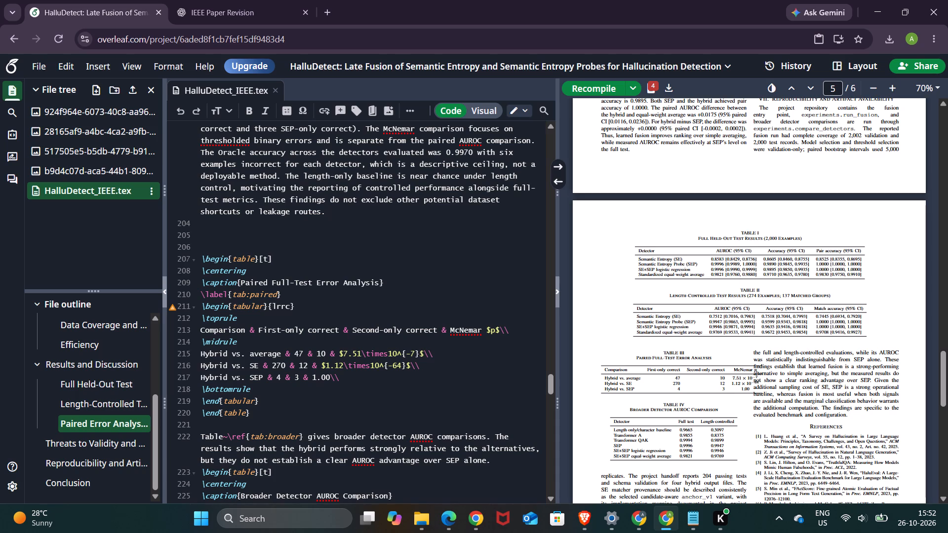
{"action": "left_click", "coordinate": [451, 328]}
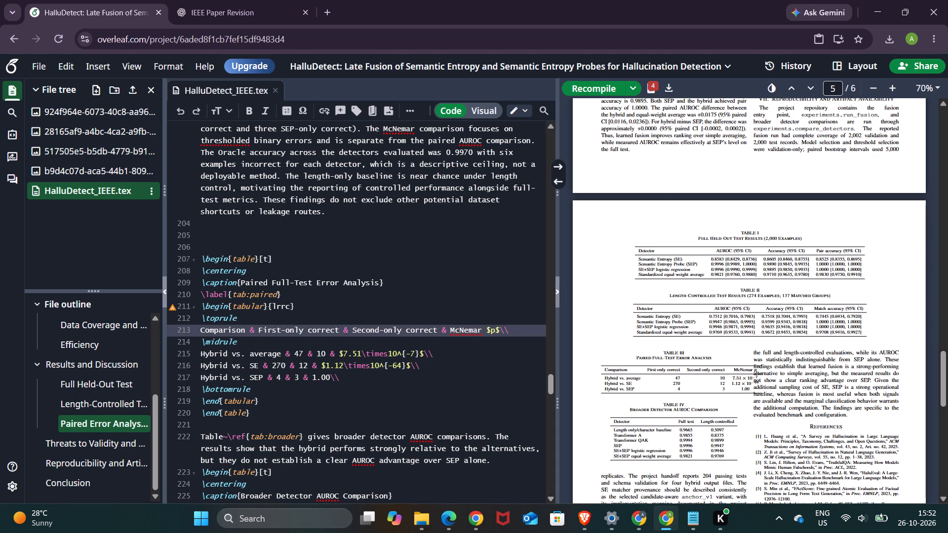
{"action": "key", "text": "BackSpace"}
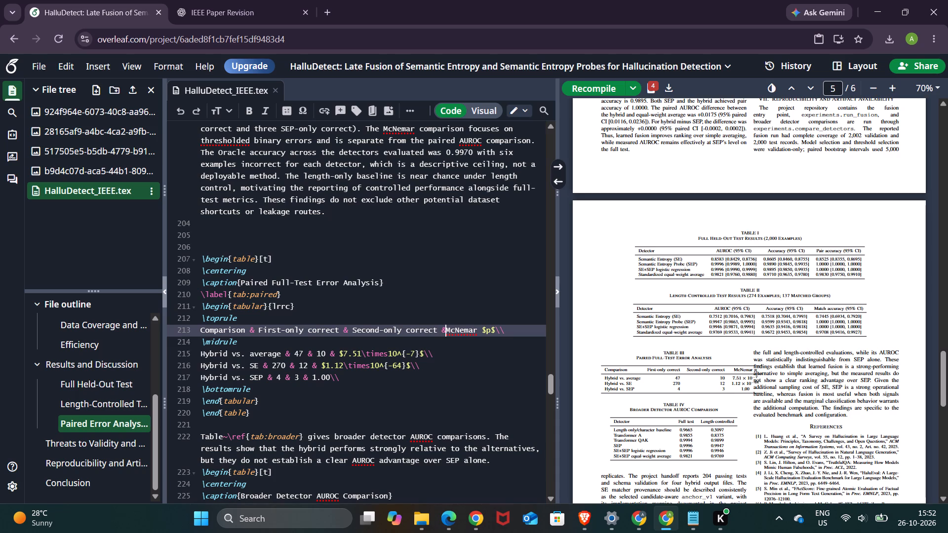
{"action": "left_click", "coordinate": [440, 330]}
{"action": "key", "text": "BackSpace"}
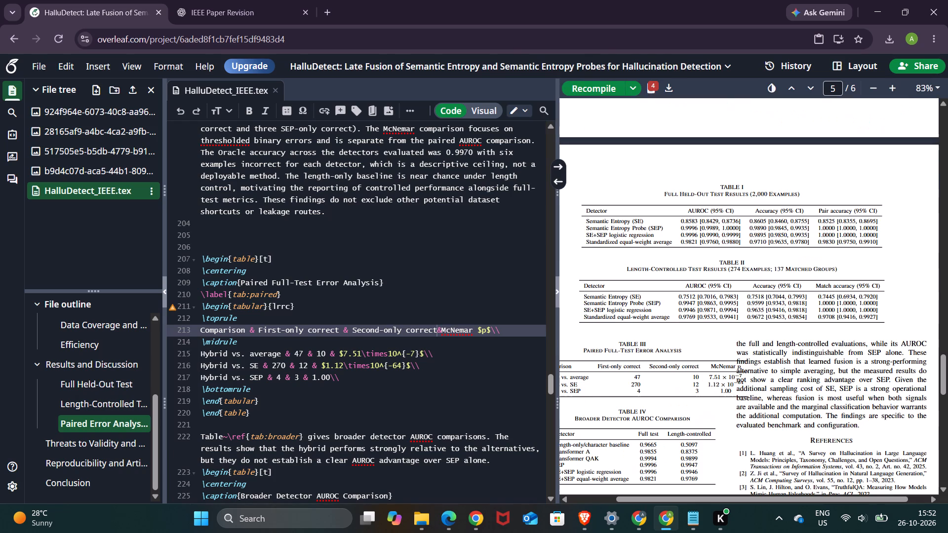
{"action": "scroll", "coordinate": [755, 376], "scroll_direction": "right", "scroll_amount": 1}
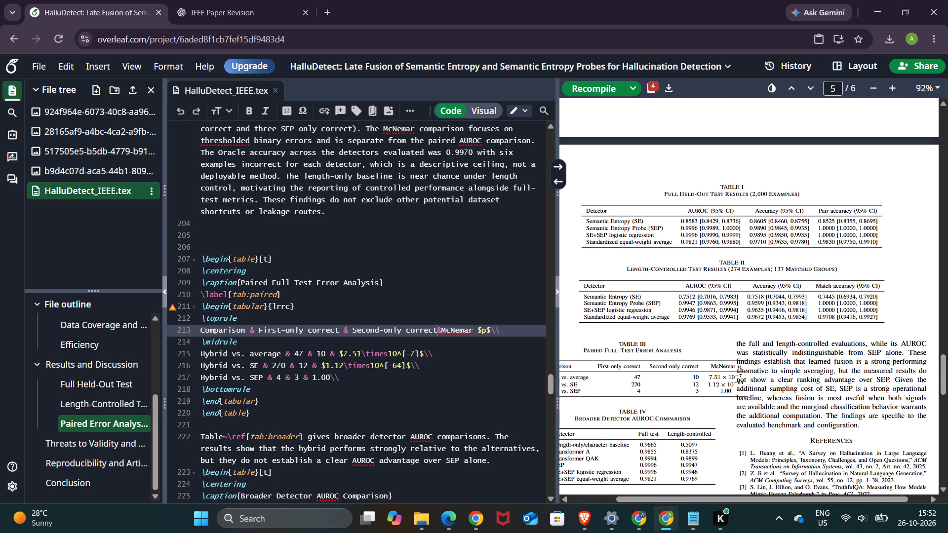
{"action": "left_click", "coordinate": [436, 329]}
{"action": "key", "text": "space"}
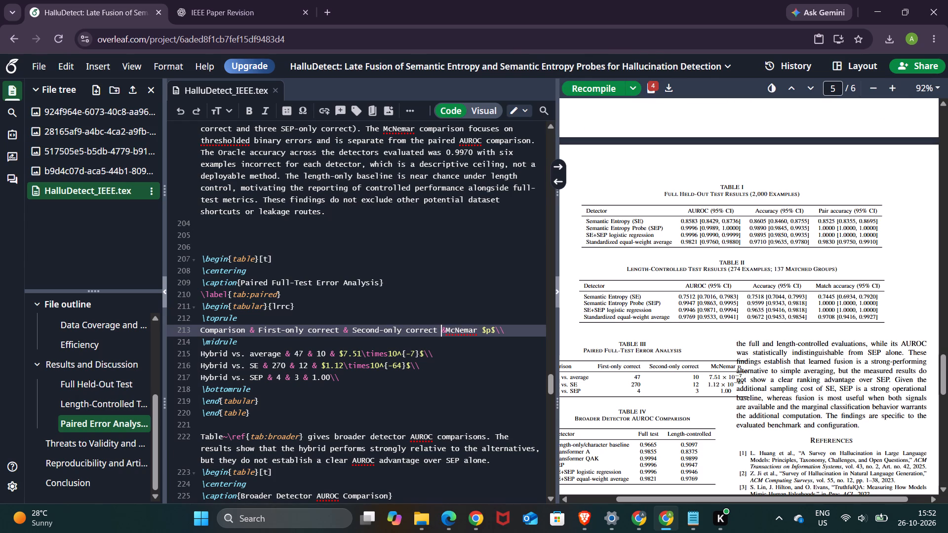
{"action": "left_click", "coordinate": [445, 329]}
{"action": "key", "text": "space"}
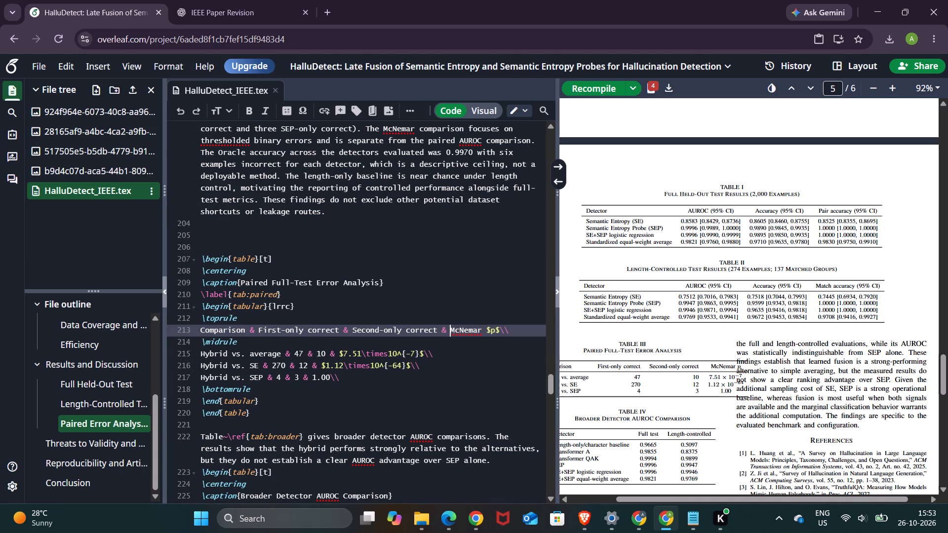
In the Paired Full-Test Error Analysis header row, remove the space after Comparison and shorten the first-only heading to "1st-only correct".
{"action": "left_click", "coordinate": [248, 331]}
{"action": "key", "text": "BackSpace"}
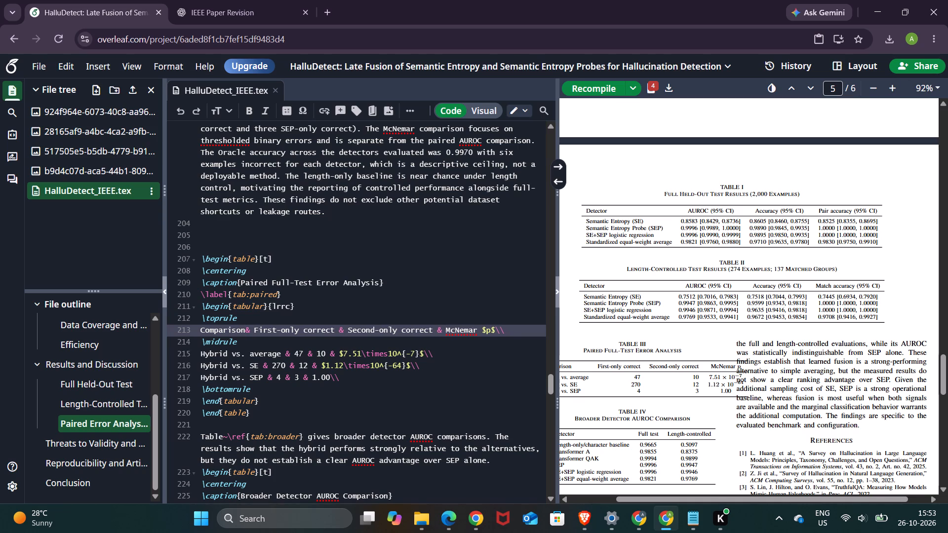
{"action": "left_click", "coordinate": [278, 330]}
{"action": "key", "text": "BackSpace"}
{"action": "key", "text": "BackSpace"}
{"action": "key", "text": "BackSpace"}
{"action": "key", "text": "BackSpace"}
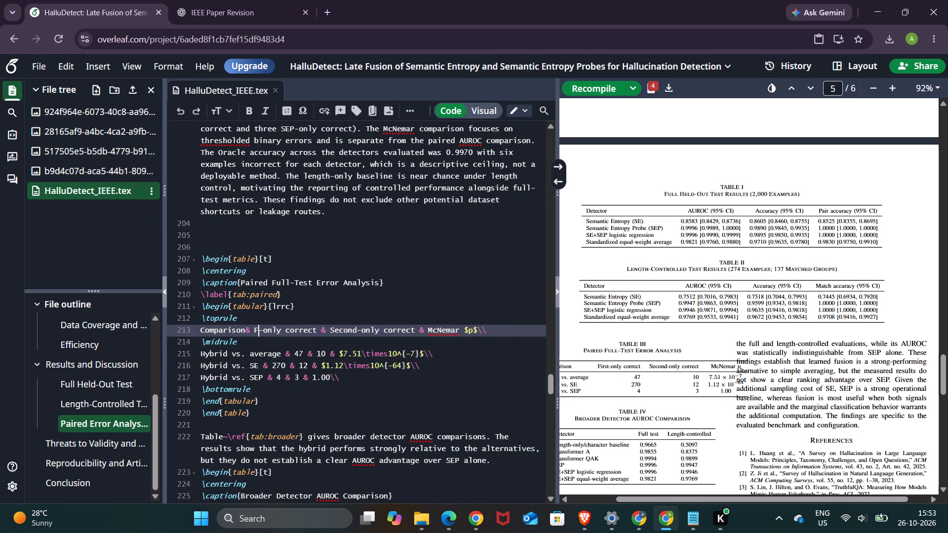
{"action": "key", "text": "BackSpace"}
{"action": "key", "text": "1"}
{"action": "type", "text": "st"}
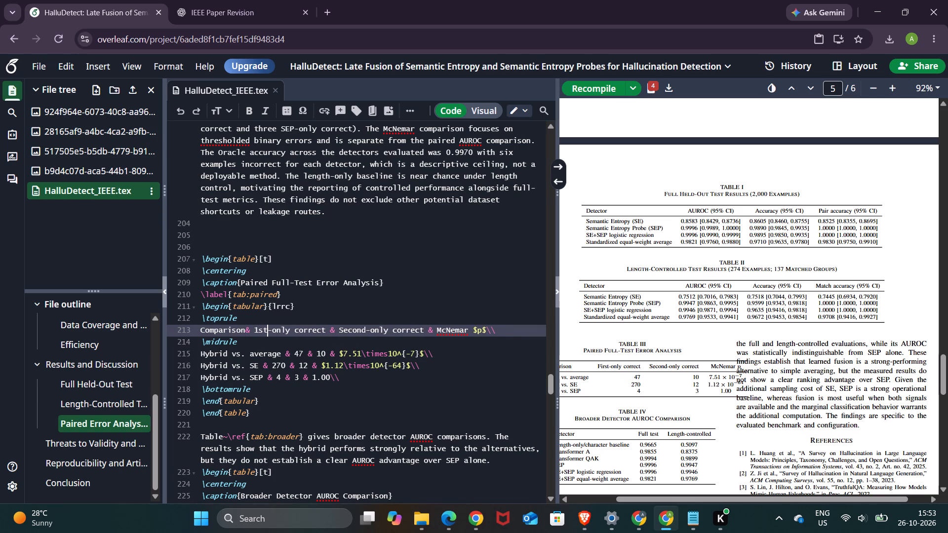
Shorten the second-only heading in the same table's header row to "2nd-only correct" and recompile the paper.
{"action": "left_click", "coordinate": [367, 333]}
{"action": "key", "text": "BackSpace"}
{"action": "key", "text": "BackSpace"}
{"action": "key", "text": "BackSpace"}
{"action": "key", "text": "BackSpace"}
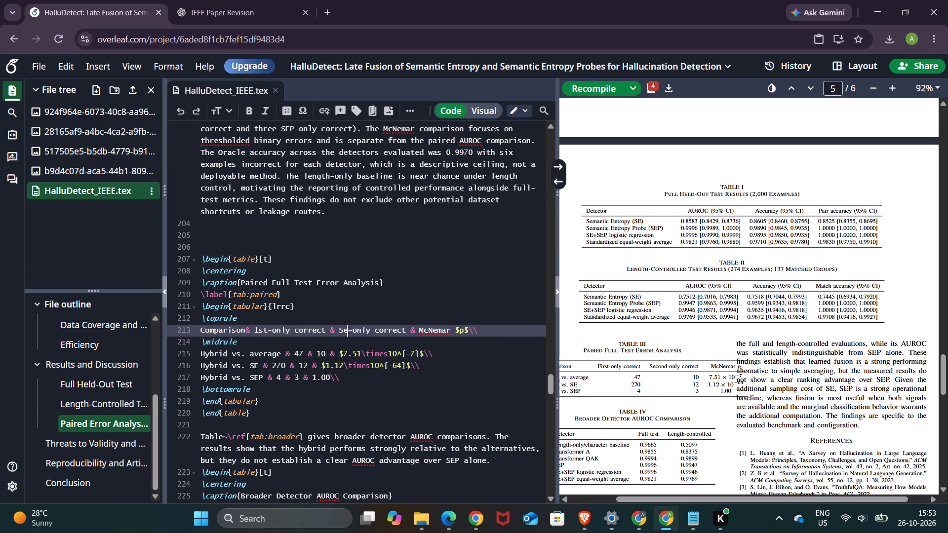
{"action": "key", "text": "BackSpace"}
{"action": "key", "text": "BackSpace"}
{"action": "type", "text": "2nd"}
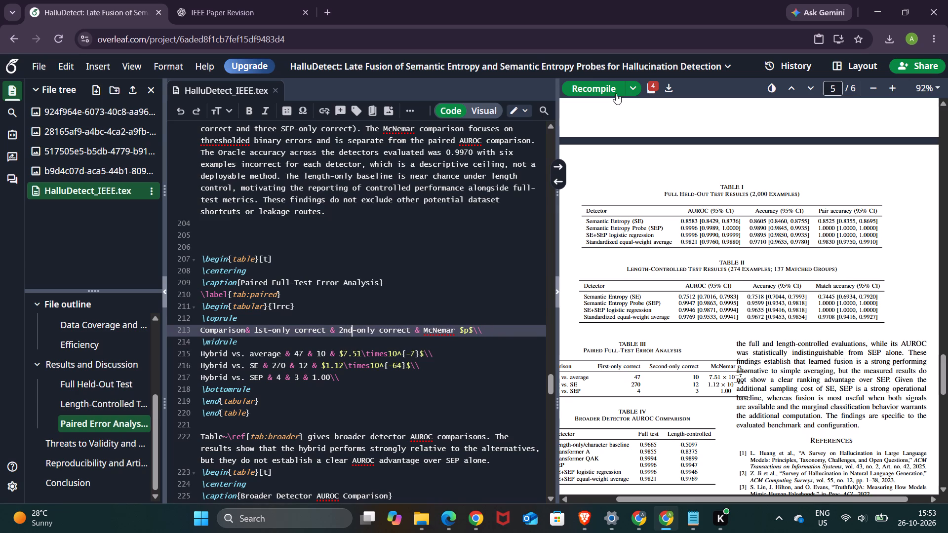
{"action": "left_click", "coordinate": [596, 84]}
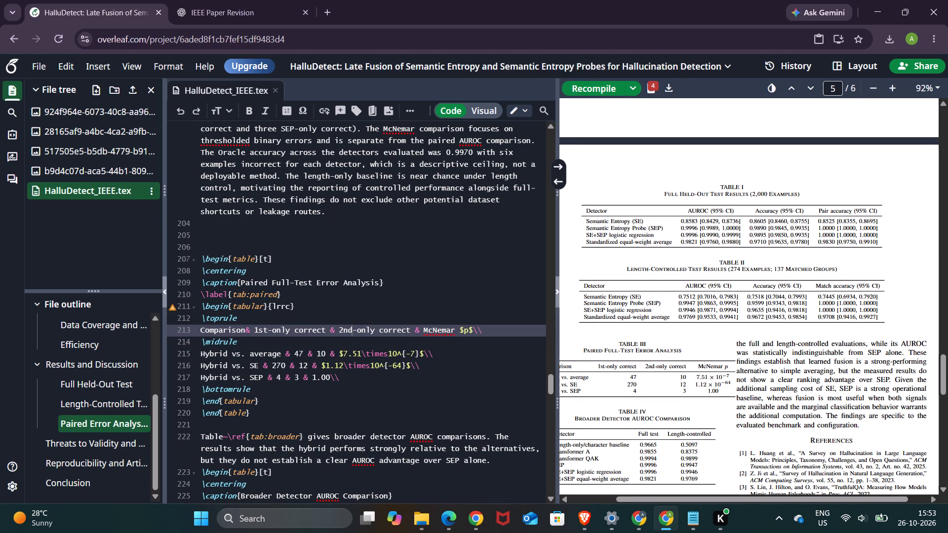
Review the recompiled PDF from the result tables through the conclusion to the end of the reference list.
{"action": "scroll", "coordinate": [696, 402], "scroll_direction": "down", "scroll_amount": 1}
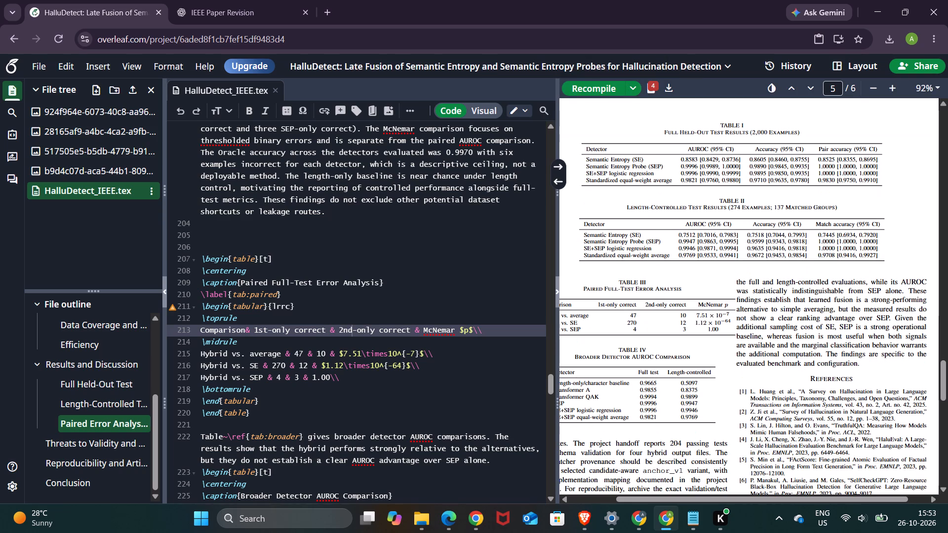
{"action": "scroll", "coordinate": [711, 348], "scroll_direction": "down", "scroll_amount": 2}
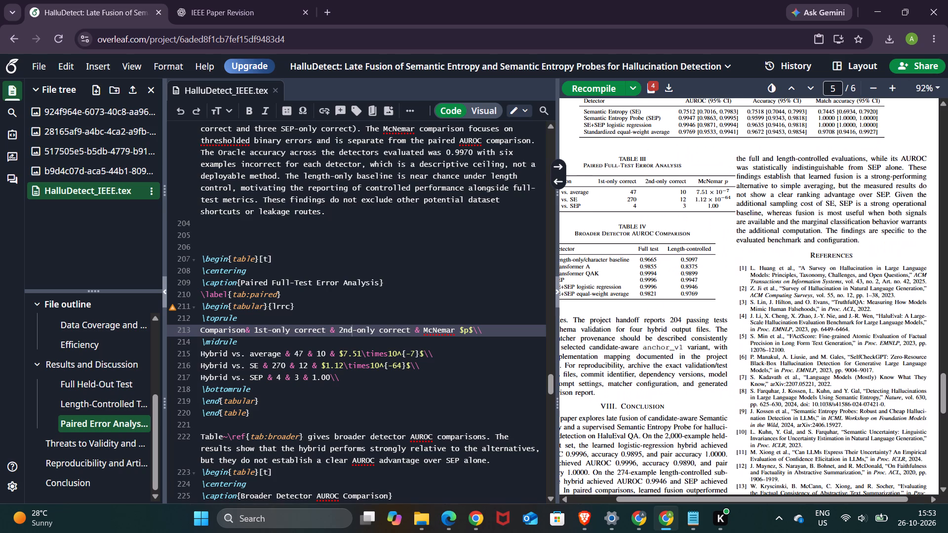
{"action": "scroll", "coordinate": [720, 283], "scroll_direction": "down", "scroll_amount": 5}
{"action": "scroll", "coordinate": [651, 242], "scroll_direction": "up", "scroll_amount": 4}
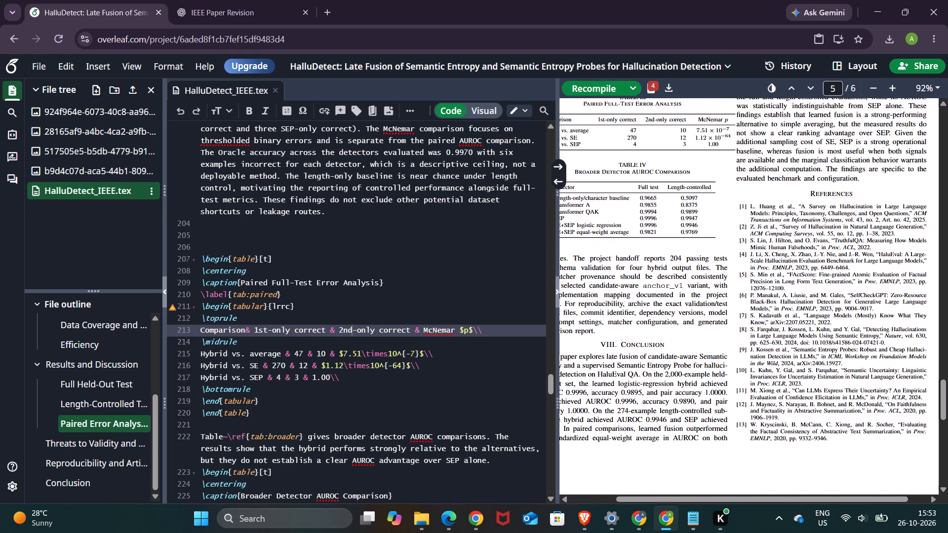
{"action": "scroll", "coordinate": [651, 242], "scroll_direction": "up", "scroll_amount": 2}
{"action": "scroll", "coordinate": [653, 242], "scroll_direction": "down", "scroll_amount": 7}
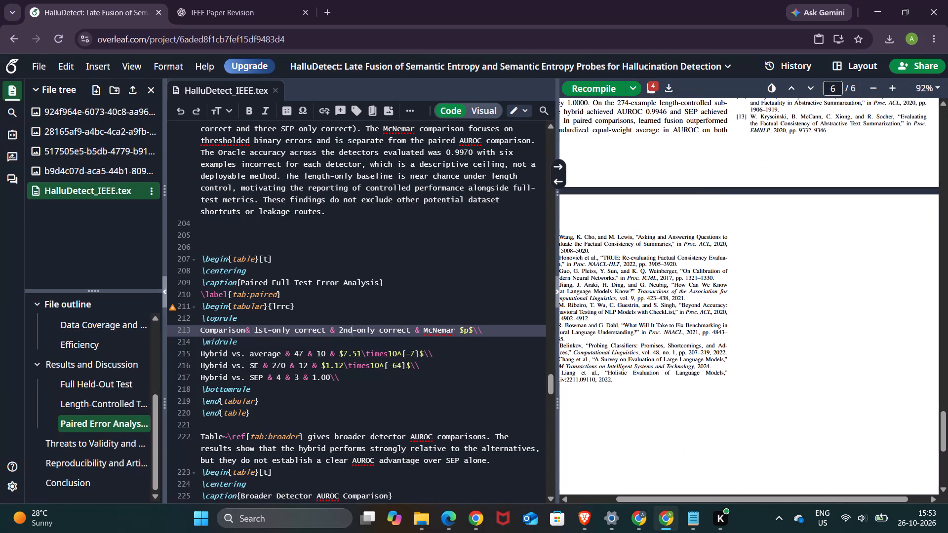
{"action": "left_click_drag", "start_coordinate": [674, 499], "coordinate": [627, 505]}
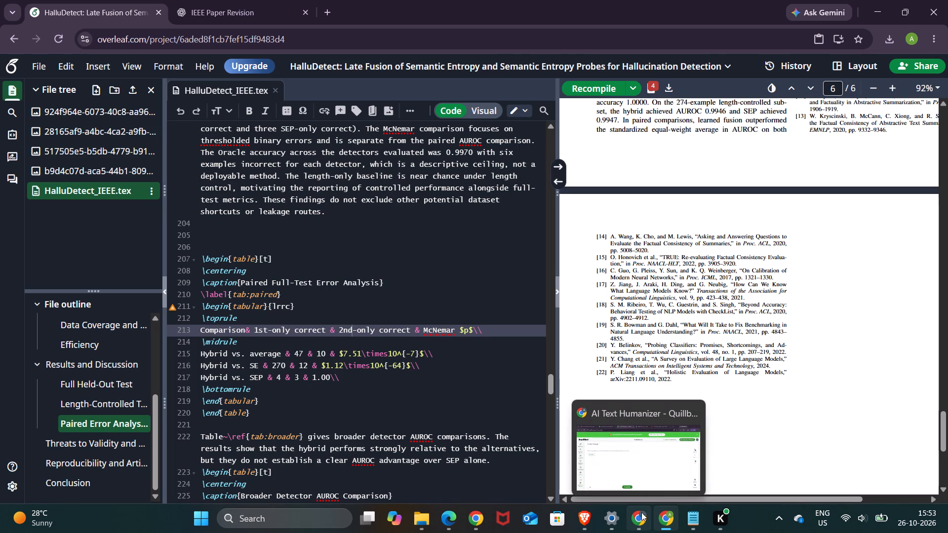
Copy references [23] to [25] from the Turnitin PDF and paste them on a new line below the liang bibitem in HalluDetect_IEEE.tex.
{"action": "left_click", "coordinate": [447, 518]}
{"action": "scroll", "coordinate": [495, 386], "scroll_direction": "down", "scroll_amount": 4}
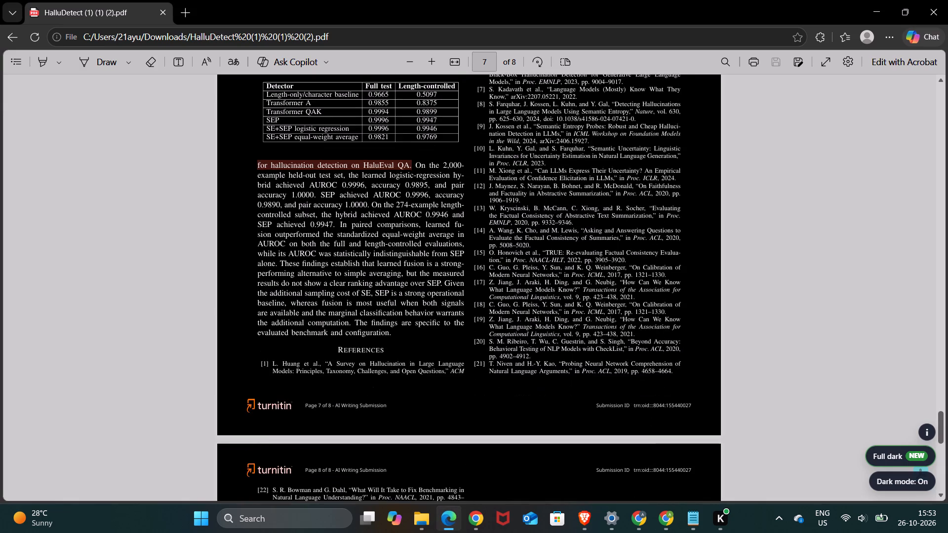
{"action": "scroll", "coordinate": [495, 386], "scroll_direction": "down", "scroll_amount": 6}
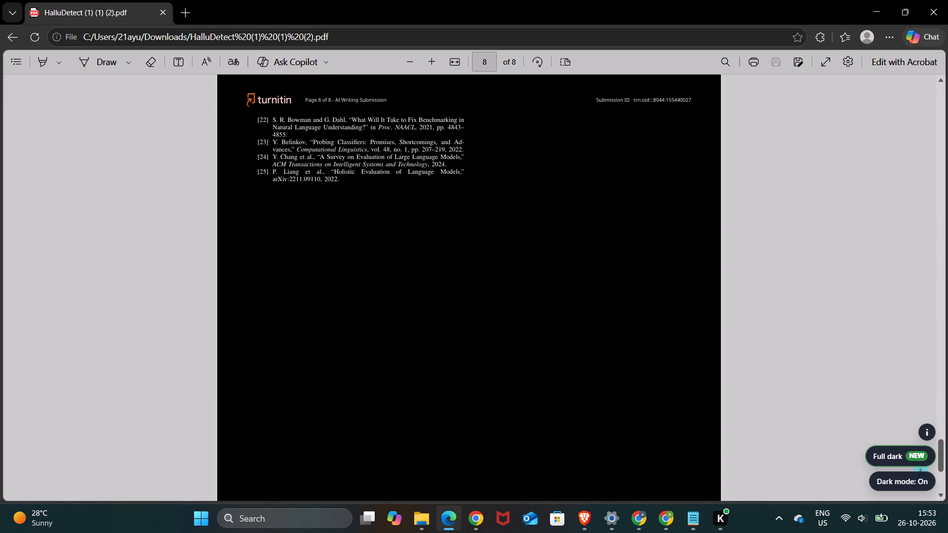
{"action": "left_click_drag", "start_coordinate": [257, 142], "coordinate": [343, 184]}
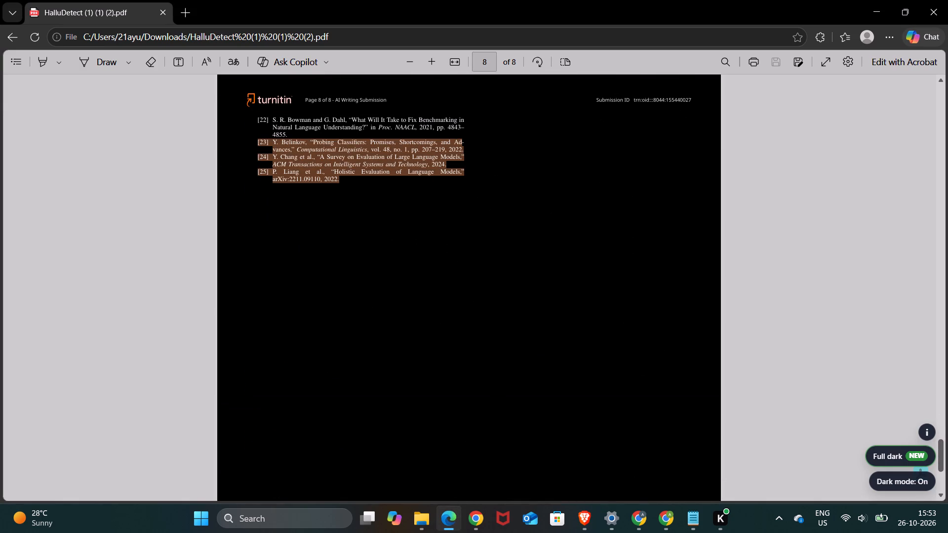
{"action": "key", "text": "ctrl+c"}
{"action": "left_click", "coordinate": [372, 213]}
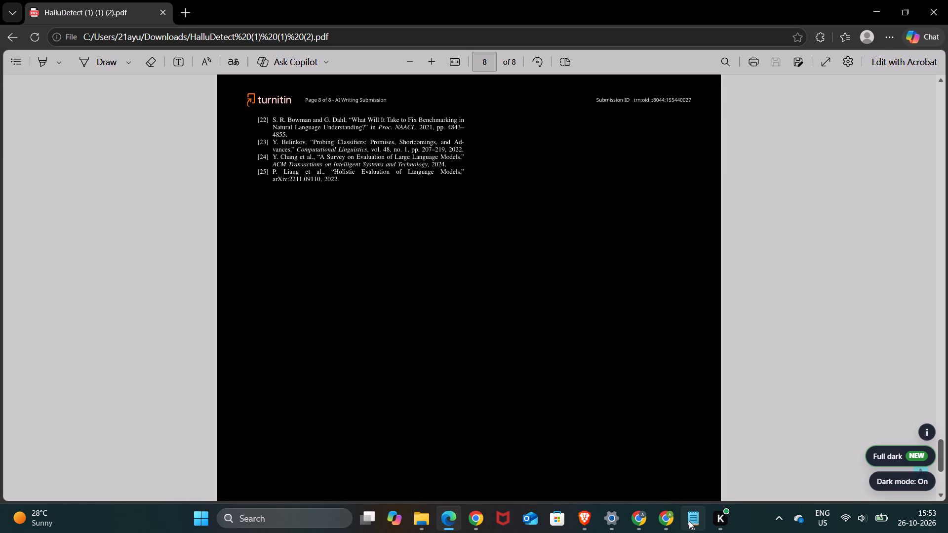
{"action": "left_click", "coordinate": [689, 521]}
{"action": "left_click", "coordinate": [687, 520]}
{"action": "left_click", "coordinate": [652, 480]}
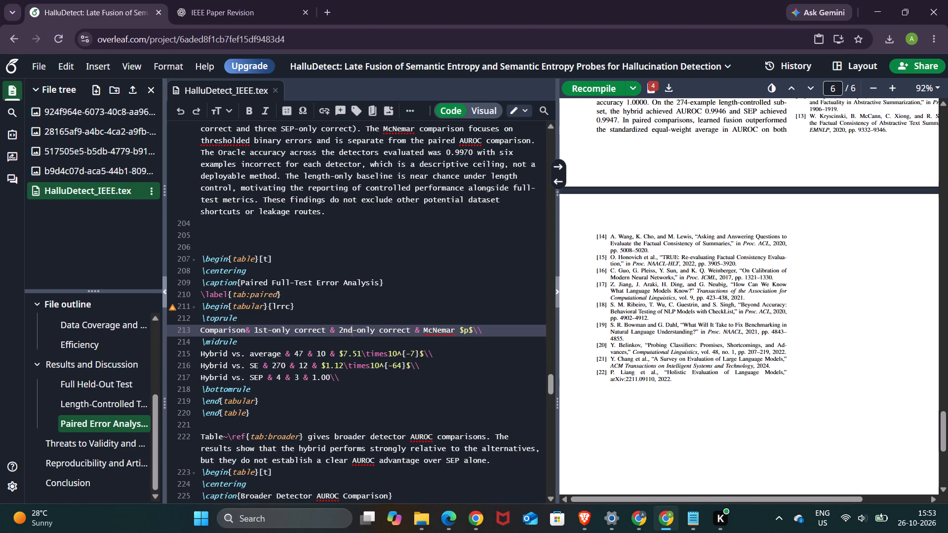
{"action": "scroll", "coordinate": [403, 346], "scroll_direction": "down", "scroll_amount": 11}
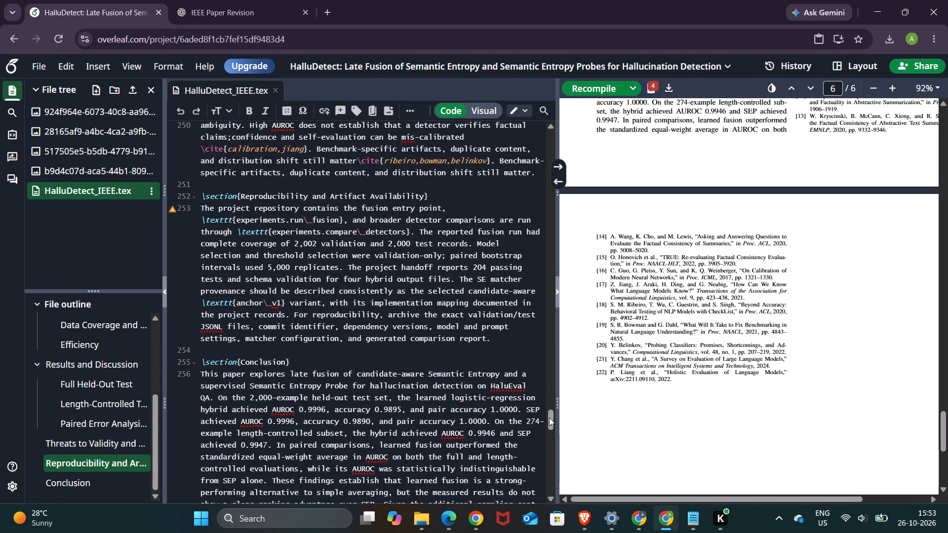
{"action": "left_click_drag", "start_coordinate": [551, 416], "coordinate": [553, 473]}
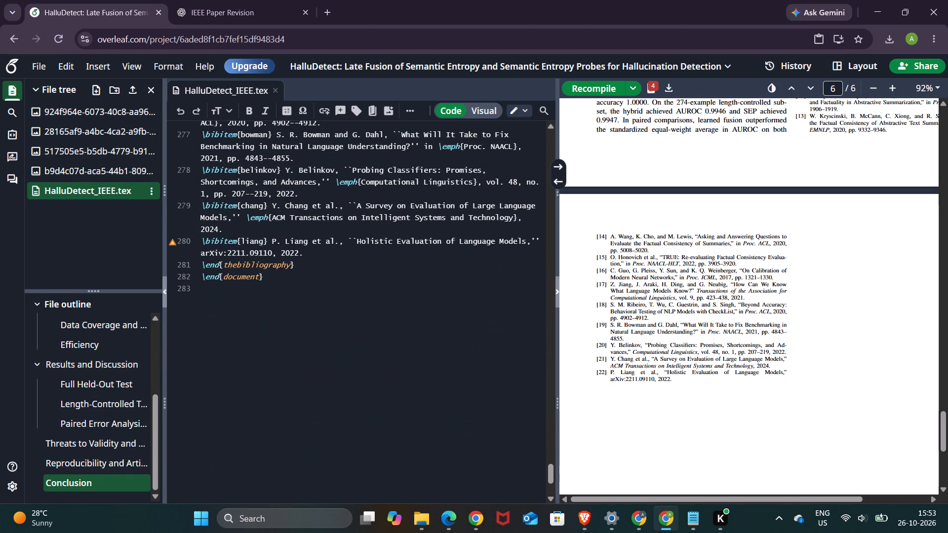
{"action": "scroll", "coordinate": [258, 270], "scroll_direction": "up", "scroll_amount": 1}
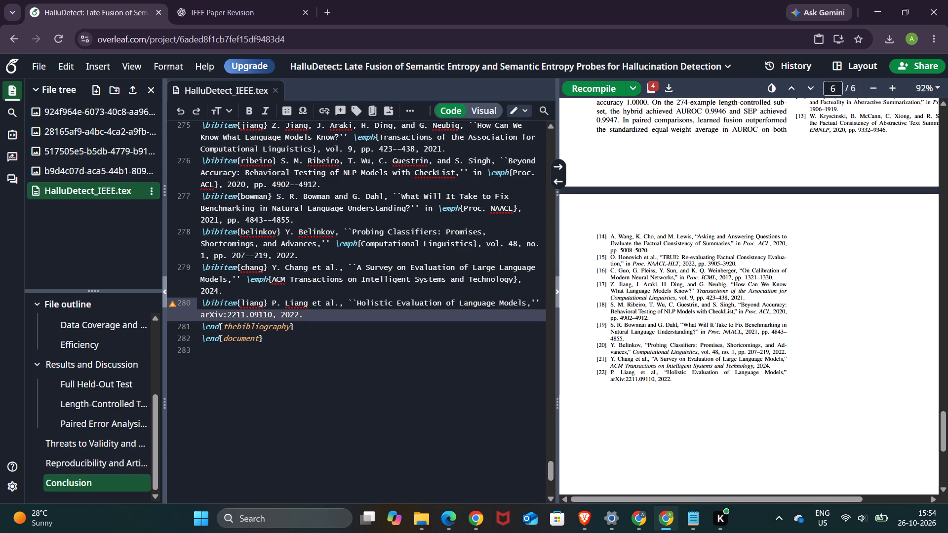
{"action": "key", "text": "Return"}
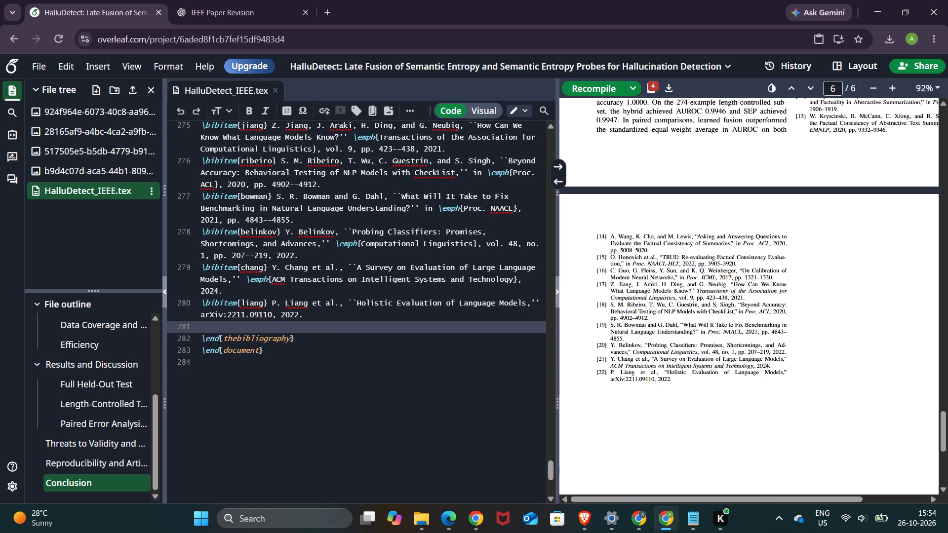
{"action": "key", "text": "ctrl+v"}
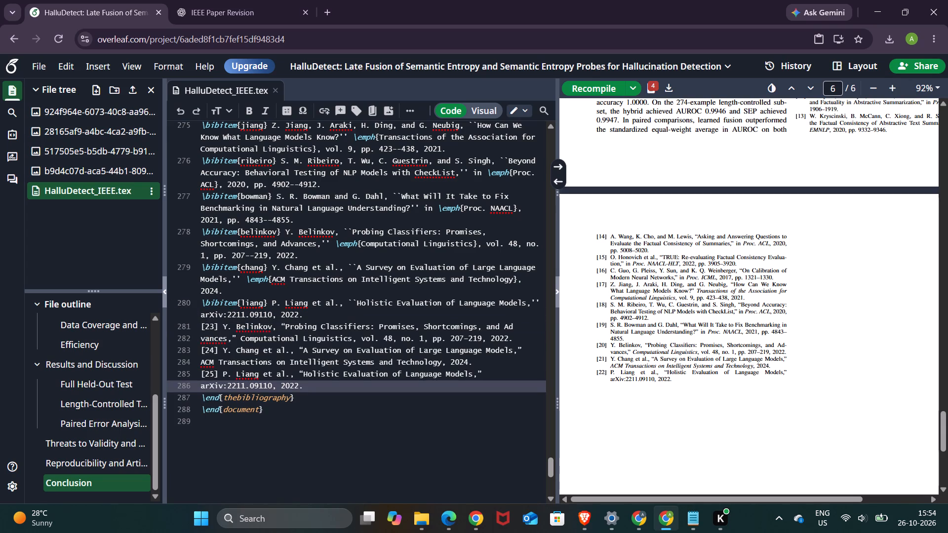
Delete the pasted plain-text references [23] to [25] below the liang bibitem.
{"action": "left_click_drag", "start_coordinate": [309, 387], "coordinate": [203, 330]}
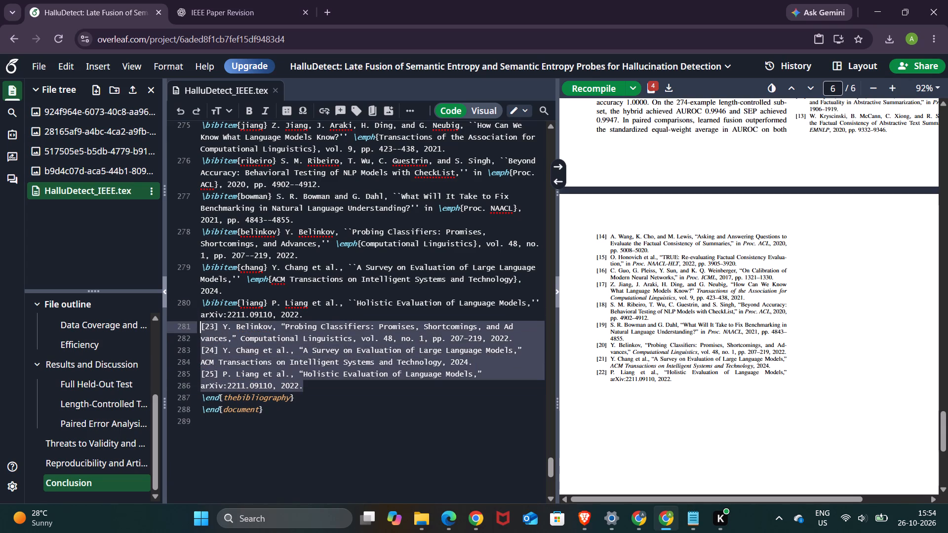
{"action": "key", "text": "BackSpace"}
Copy the liang bibitem and compose the prompt "give these 3 in this format" in a new tab, followed by the bibitem and a colon.
{"action": "left_click_drag", "start_coordinate": [306, 316], "coordinate": [201, 305]}
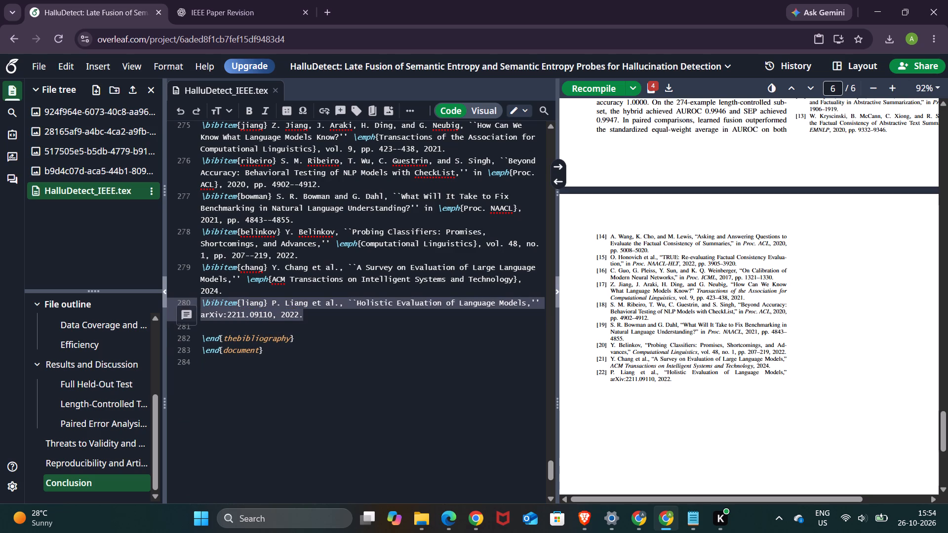
{"action": "key", "text": "ctrl+c"}
{"action": "left_click", "coordinate": [303, 329]}
{"action": "left_click", "coordinate": [323, 8]}
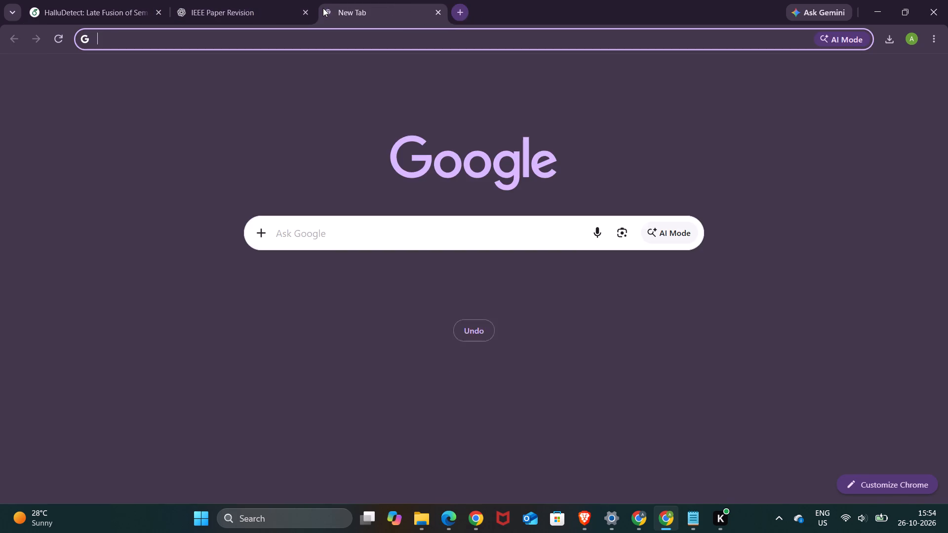
{"action": "key", "text": "g"}
{"action": "type", "text": "ive these 3 in this"}
{"action": "key", "text": "space"}
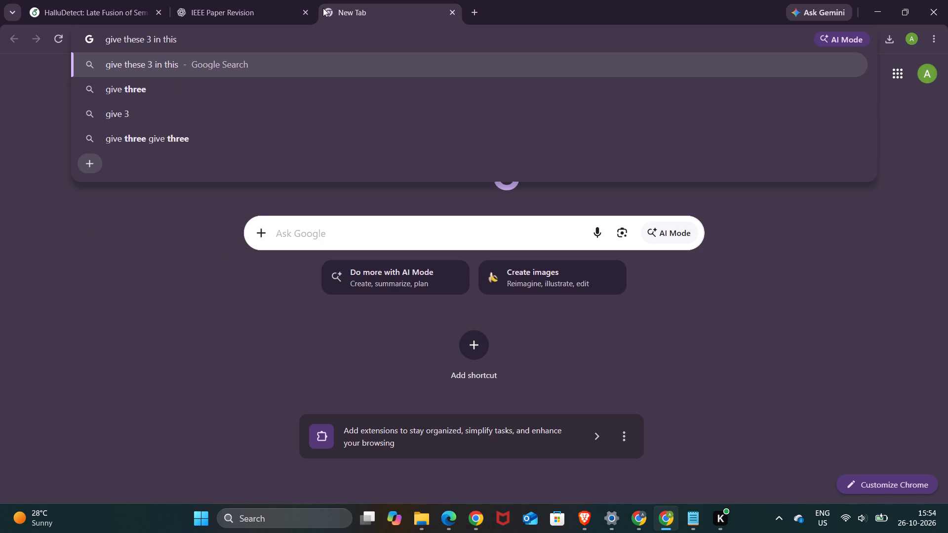
{"action": "type", "text": "format"}
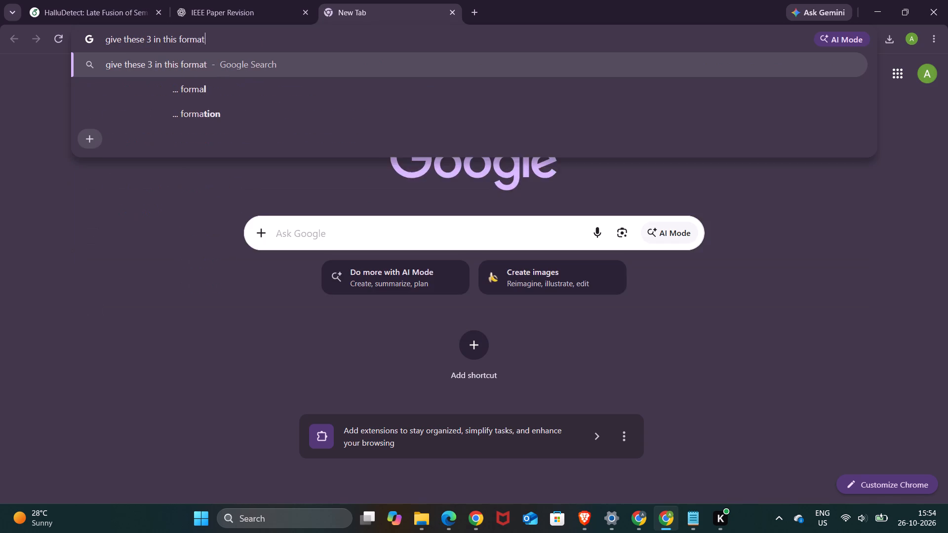
{"action": "key", "text": "space"}
{"action": "key", "text": "ctrl+v"}
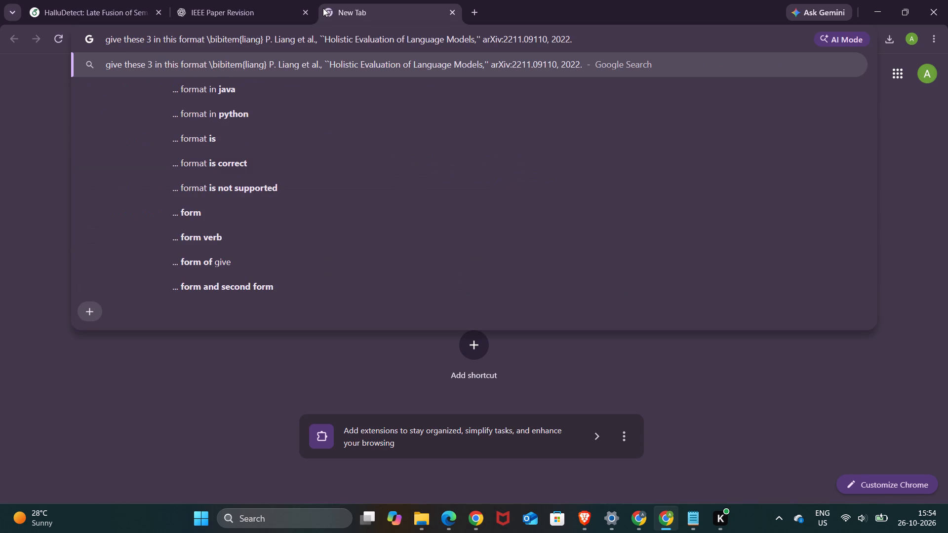
{"action": "key", "text": "space"}
{"action": "type", "text": ":"}
{"action": "key", "text": "space"}
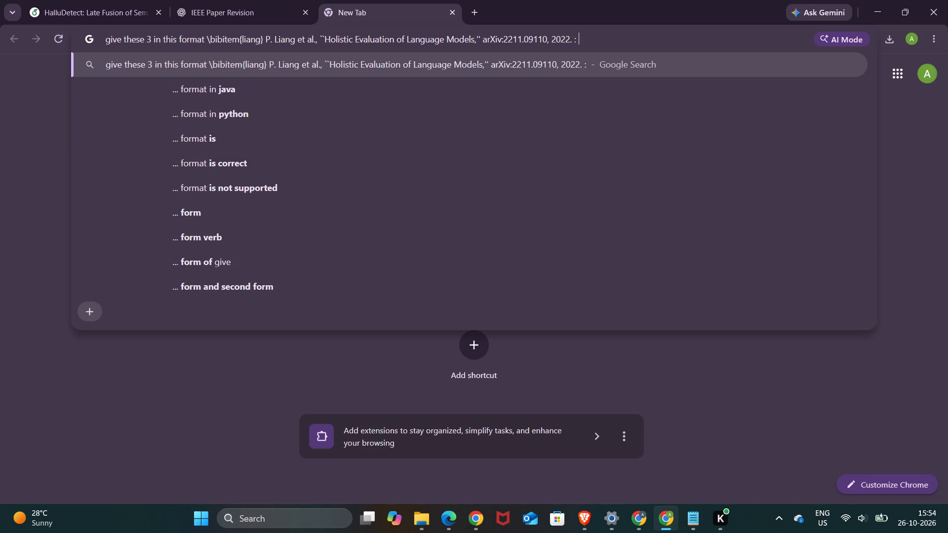
{"action": "left_click", "coordinate": [474, 523]}
{"action": "left_click", "coordinate": [451, 525]}
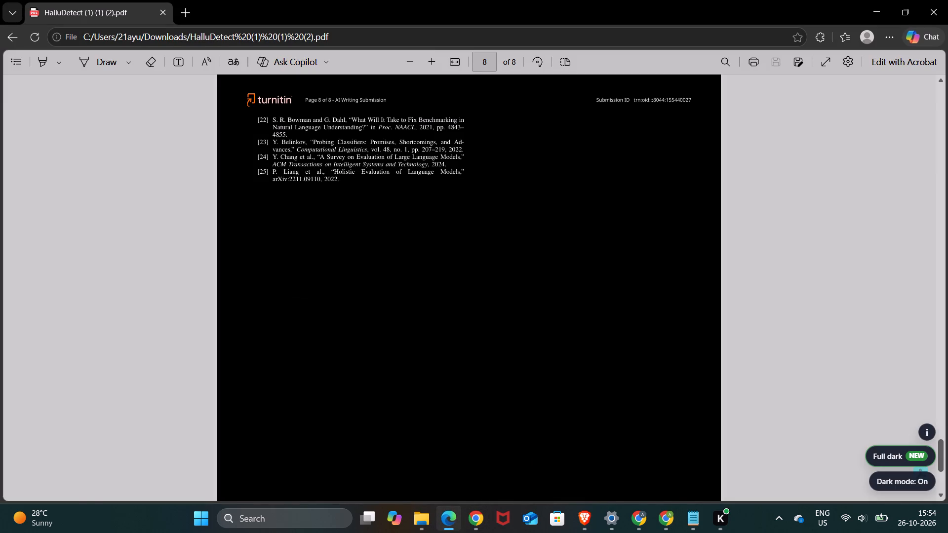
{"action": "left_click_drag", "start_coordinate": [272, 142], "coordinate": [320, 171]}
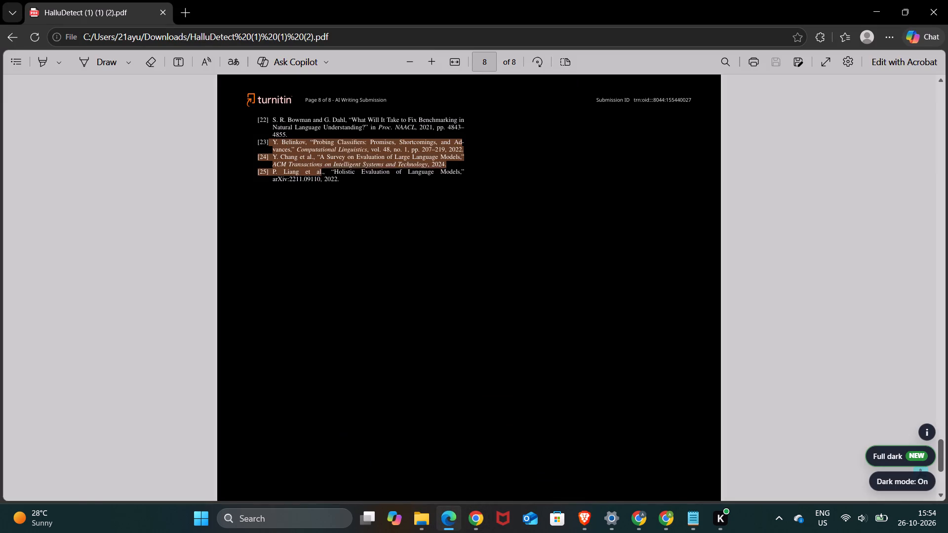
{"action": "left_click_drag", "start_coordinate": [320, 171], "coordinate": [340, 184]}
{"action": "key", "text": "ctrl+c"}
{"action": "left_click", "coordinate": [391, 213]}
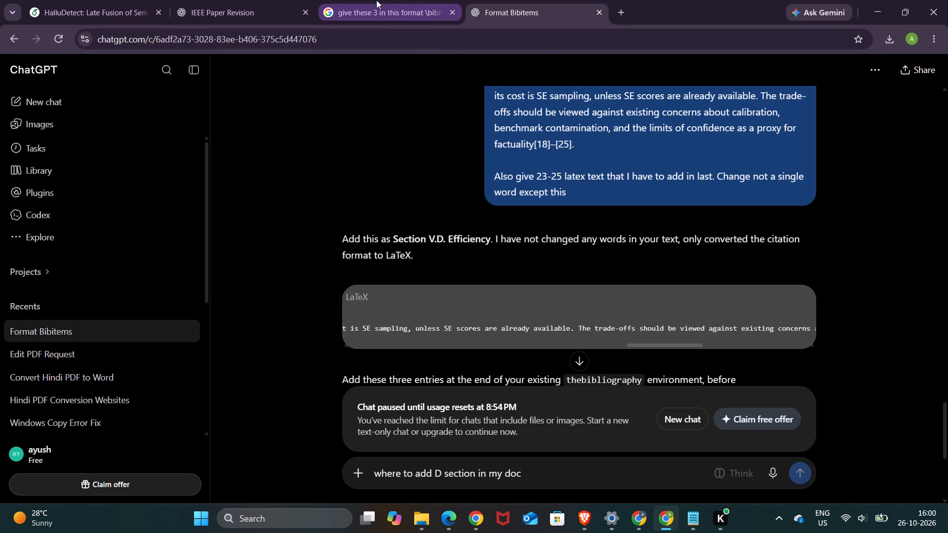
In Overleaf, insert the copied Efficiency subsection at line 205, after the Paired Error Analysis paragraph, and recompile the paper.
{"action": "left_click", "coordinate": [128, 0]}
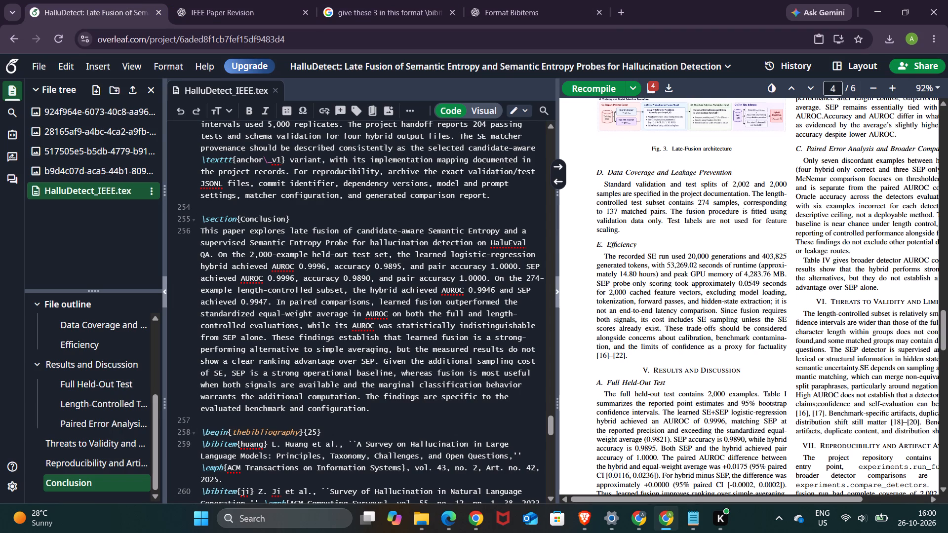
{"action": "scroll", "coordinate": [374, 329], "scroll_direction": "up", "scroll_amount": 3}
{"action": "scroll", "coordinate": [431, 319], "scroll_direction": "up", "scroll_amount": 1}
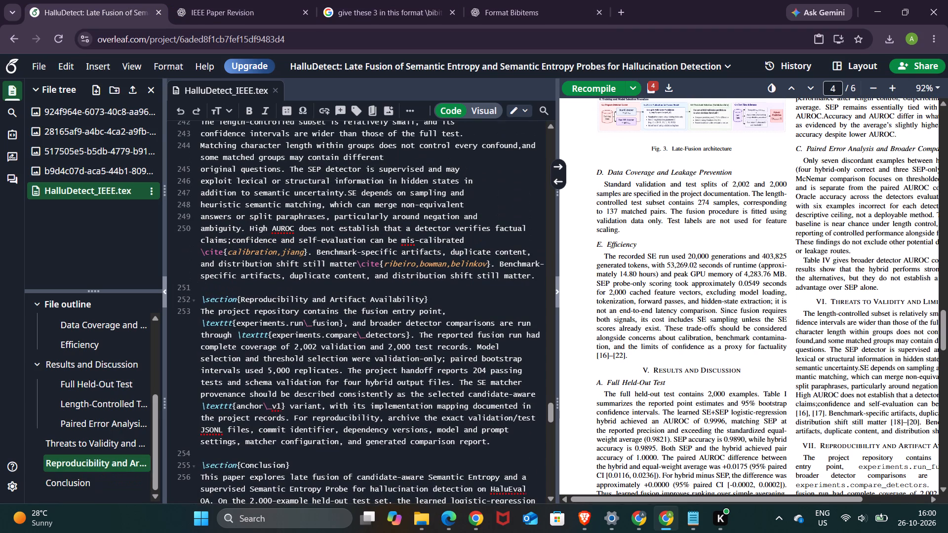
{"action": "scroll", "coordinate": [695, 340], "scroll_direction": "down", "scroll_amount": 1}
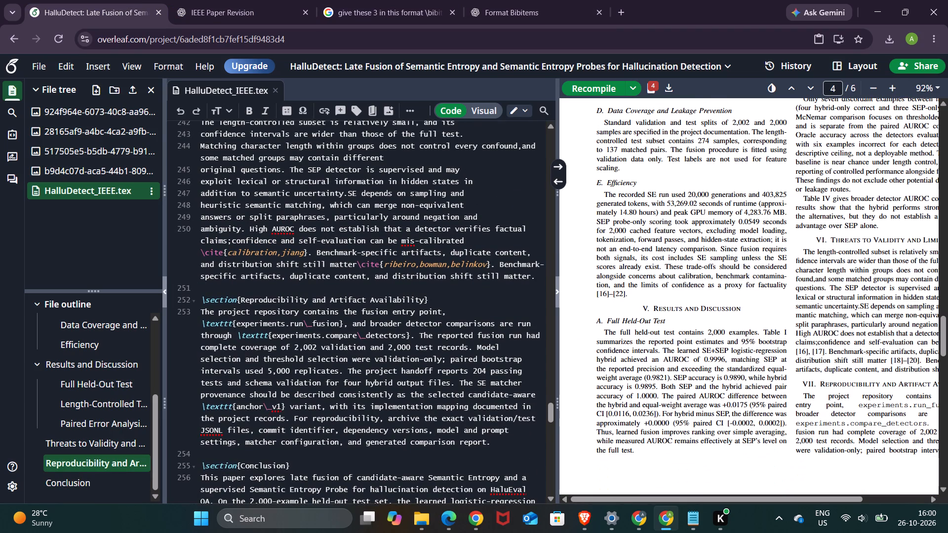
{"action": "scroll", "coordinate": [332, 313], "scroll_direction": "up", "scroll_amount": 9}
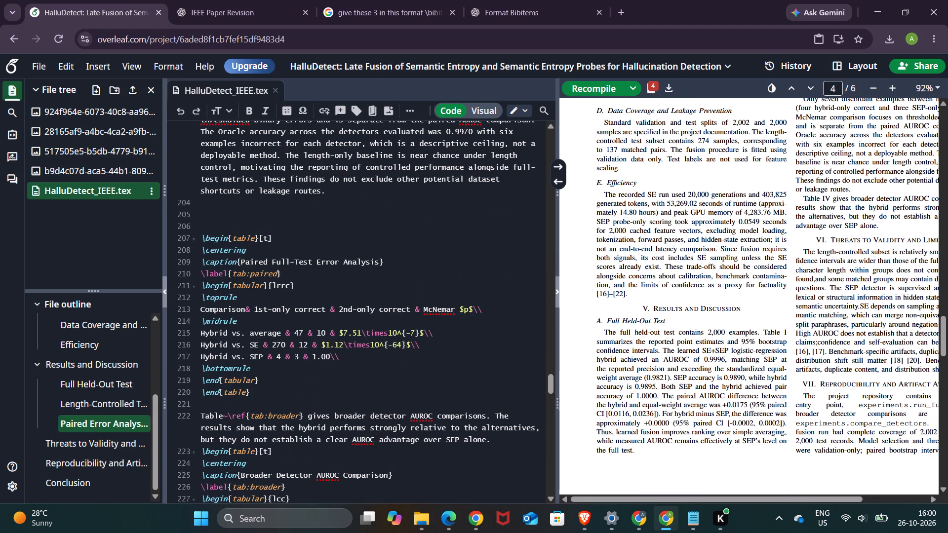
{"action": "scroll", "coordinate": [331, 313], "scroll_direction": "up", "scroll_amount": 3}
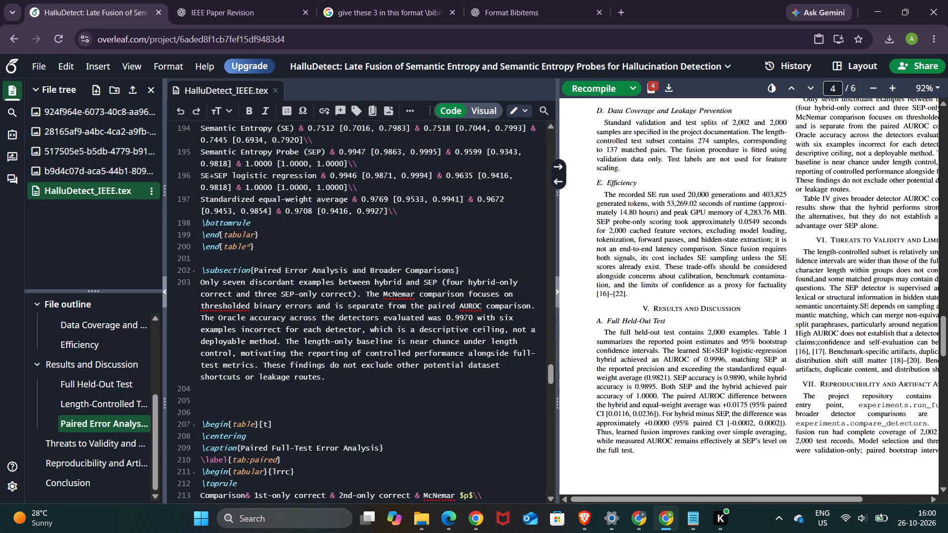
{"action": "scroll", "coordinate": [328, 282], "scroll_direction": "down", "scroll_amount": 1}
{"action": "scroll", "coordinate": [813, 324], "scroll_direction": "up", "scroll_amount": 2}
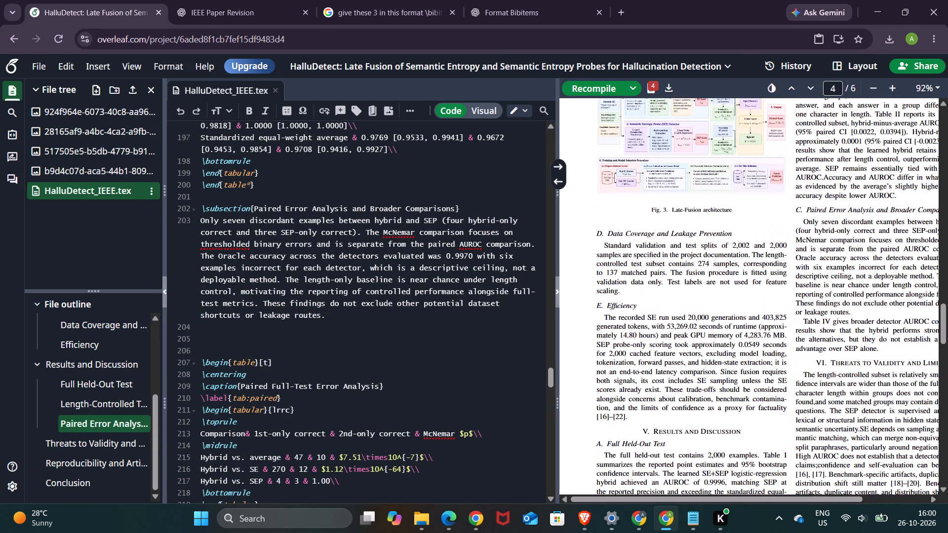
{"action": "scroll", "coordinate": [809, 328], "scroll_direction": "down", "scroll_amount": 1}
{"action": "left_click", "coordinate": [278, 339]}
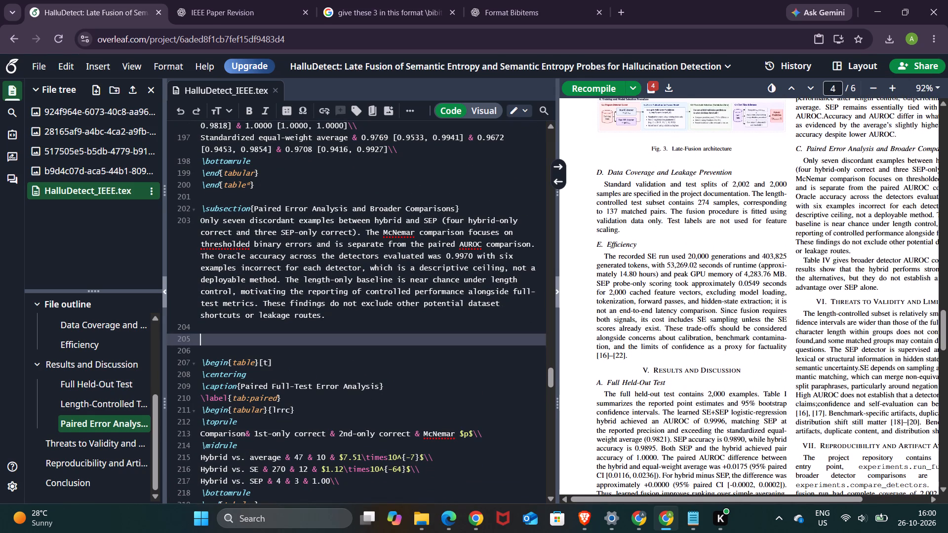
{"action": "key", "text": "ctrl+v"}
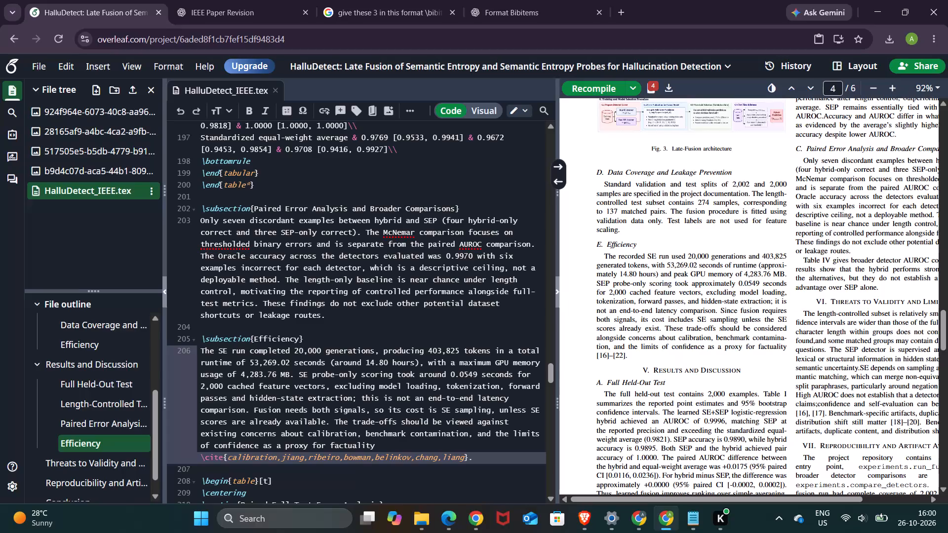
{"action": "left_click", "coordinate": [590, 91]}
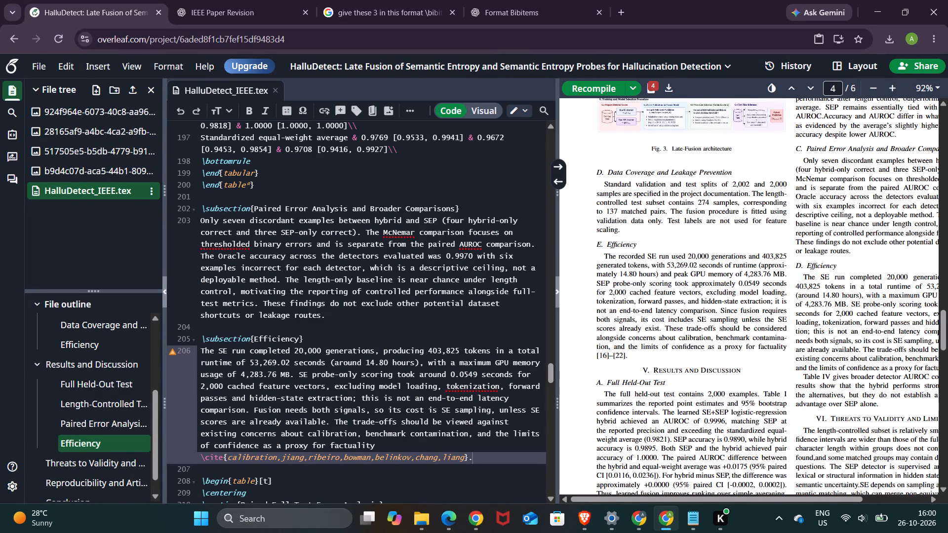
{"action": "scroll", "coordinate": [802, 294], "scroll_direction": "up", "scroll_amount": 1}
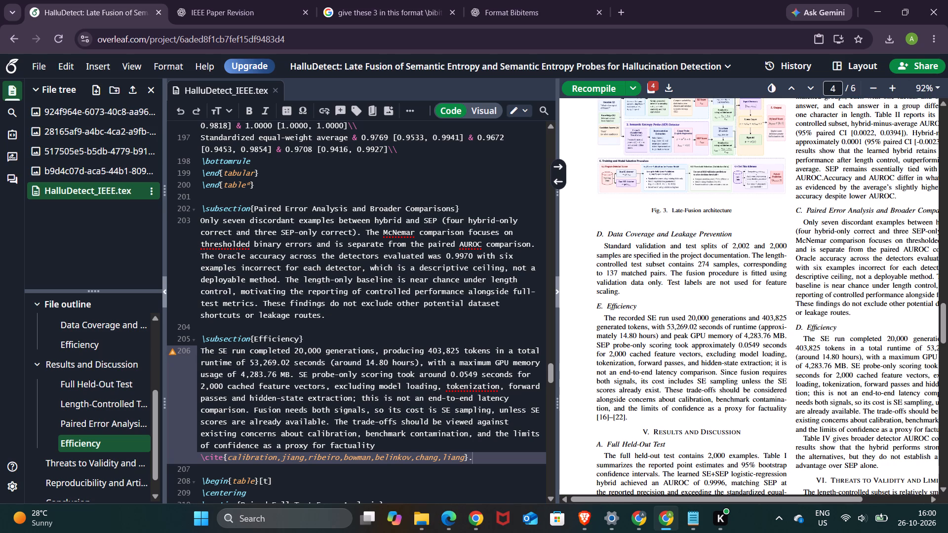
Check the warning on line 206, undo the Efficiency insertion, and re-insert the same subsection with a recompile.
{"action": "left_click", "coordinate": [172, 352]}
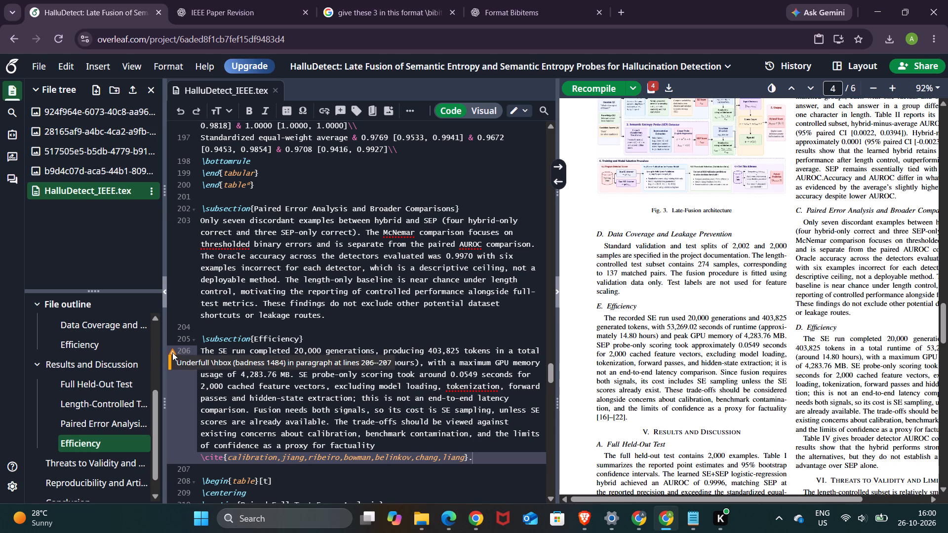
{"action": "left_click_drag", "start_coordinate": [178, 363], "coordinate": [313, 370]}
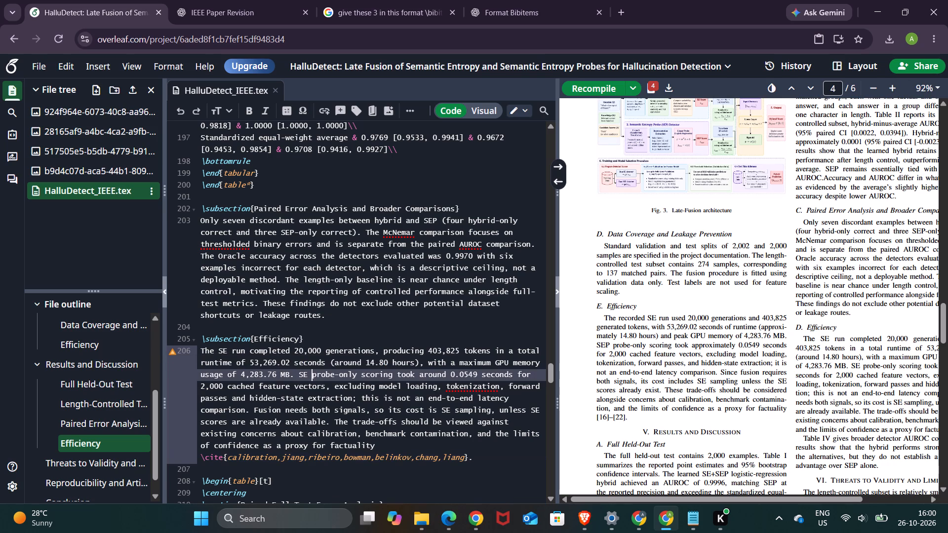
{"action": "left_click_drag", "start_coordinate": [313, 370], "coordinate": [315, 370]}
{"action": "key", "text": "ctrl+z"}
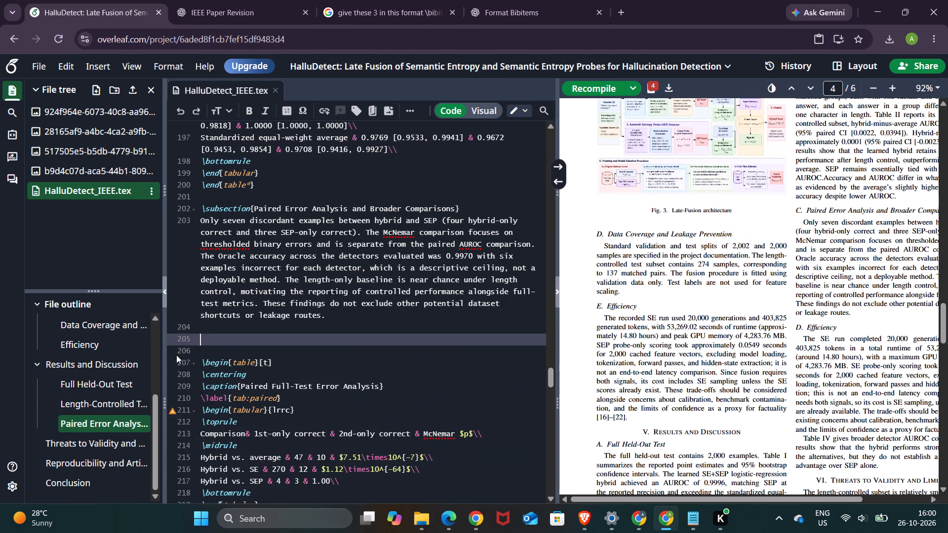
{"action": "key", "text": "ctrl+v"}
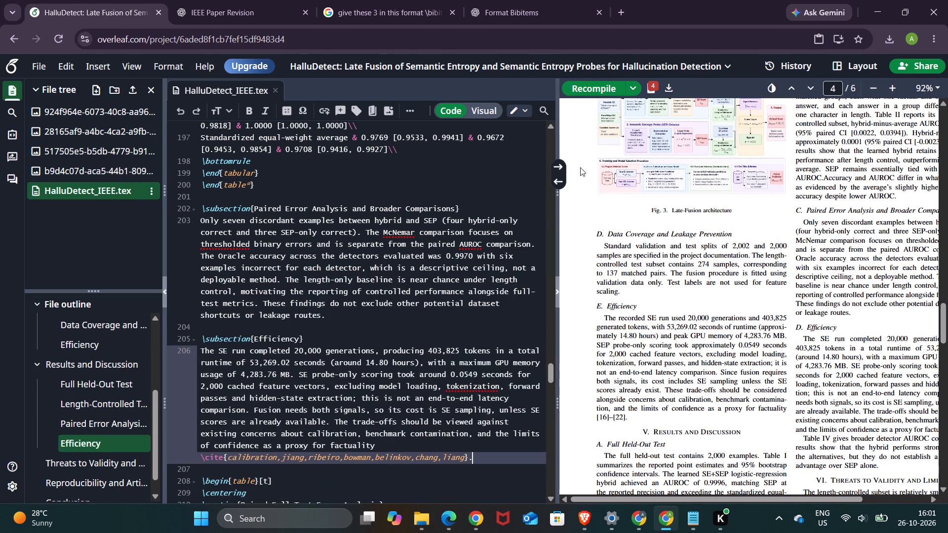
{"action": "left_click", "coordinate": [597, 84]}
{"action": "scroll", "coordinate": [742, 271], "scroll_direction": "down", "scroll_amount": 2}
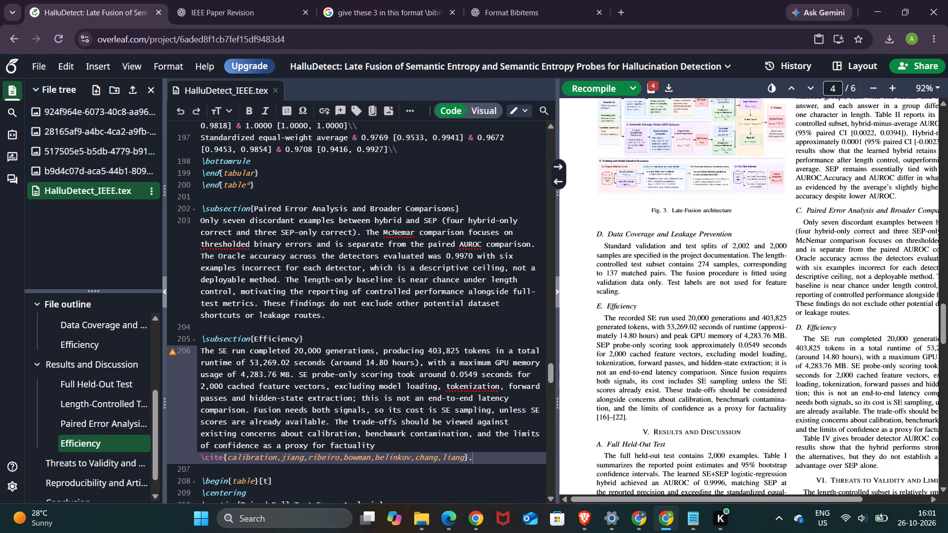
{"action": "left_click_drag", "start_coordinate": [754, 495], "coordinate": [806, 496]}
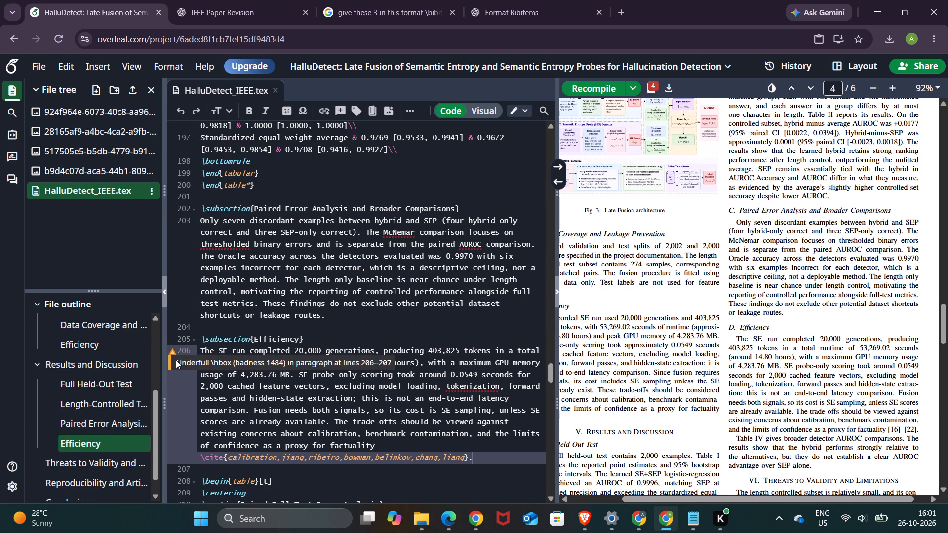
{"action": "left_click_drag", "start_coordinate": [179, 361], "coordinate": [318, 364]}
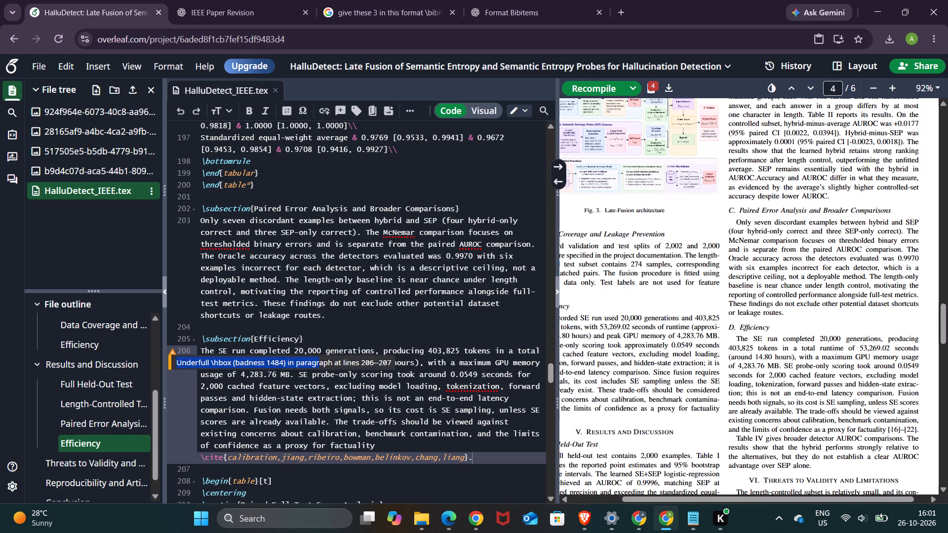
{"action": "left_click_drag", "start_coordinate": [318, 364], "coordinate": [410, 364]}
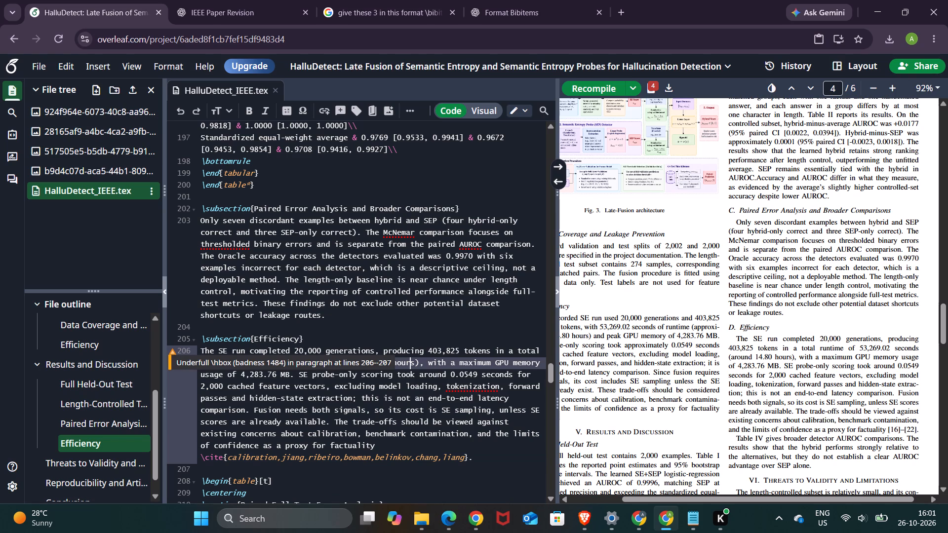
{"action": "left_click_drag", "start_coordinate": [179, 359], "coordinate": [341, 361]}
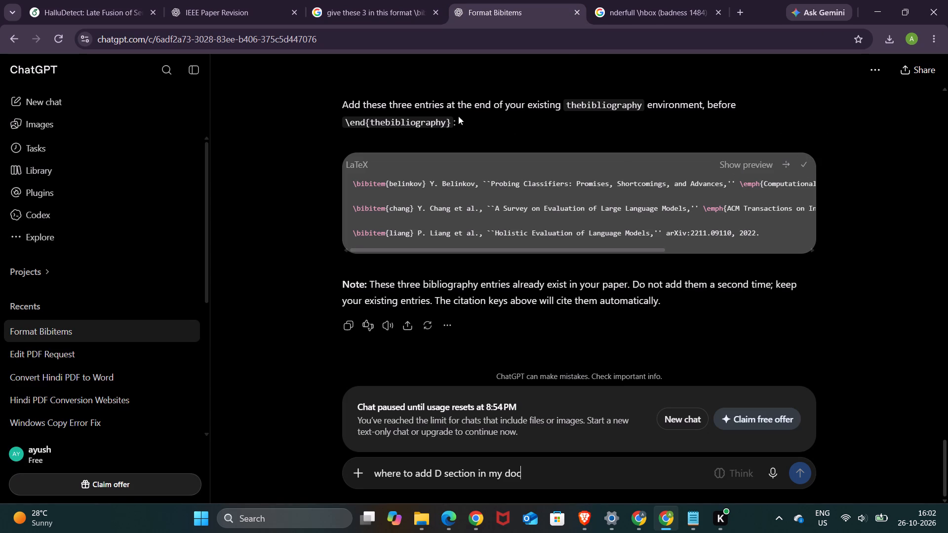
In Overleaf, insert the three copied \bibitem entries at line 282, just before \end{thebibliography}, and recompile the paper.
{"action": "left_click", "coordinate": [127, 0]}
{"action": "left_click", "coordinate": [272, 199]}
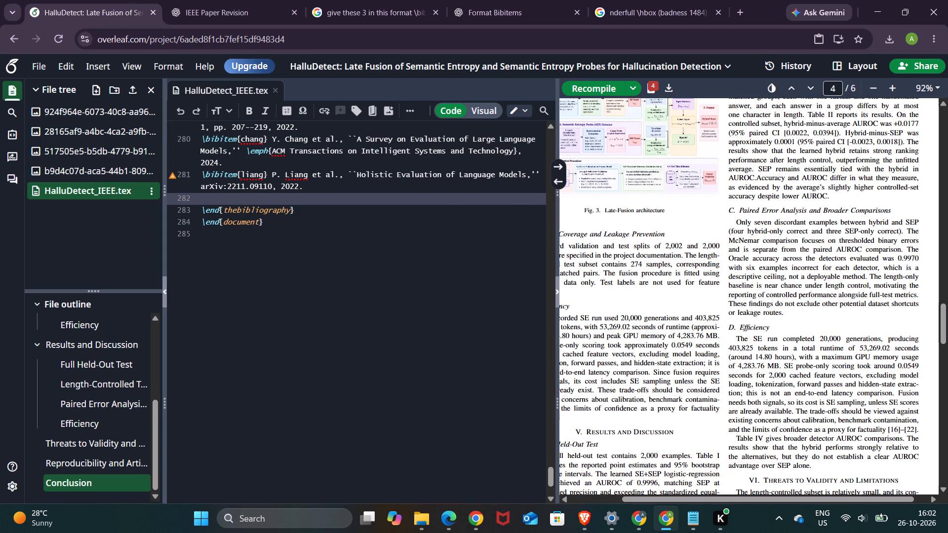
{"action": "key", "text": "ctrl+v"}
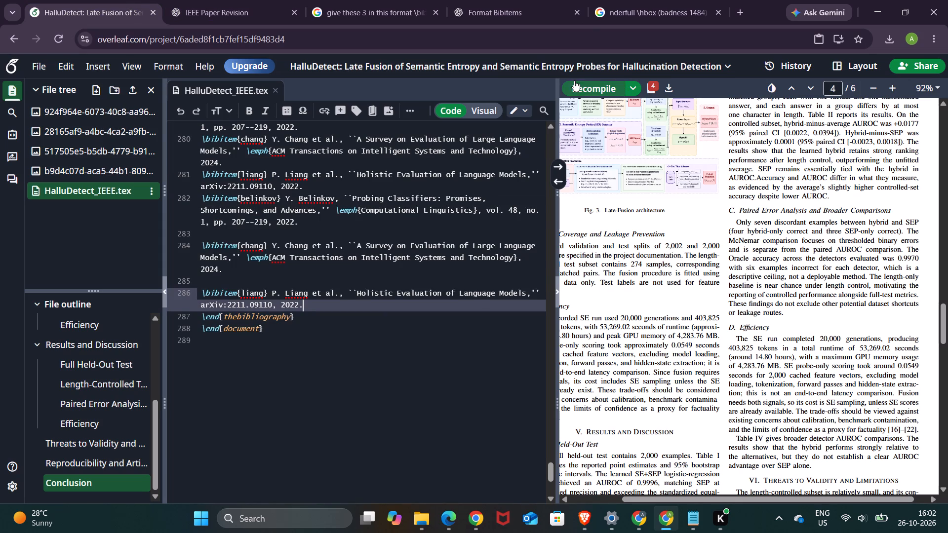
{"action": "left_click", "coordinate": [575, 85]}
Inspect the reference list at the end of the compiled PDF and go back to the paper's first page.
{"action": "scroll", "coordinate": [755, 368], "scroll_direction": "down", "scroll_amount": 18}
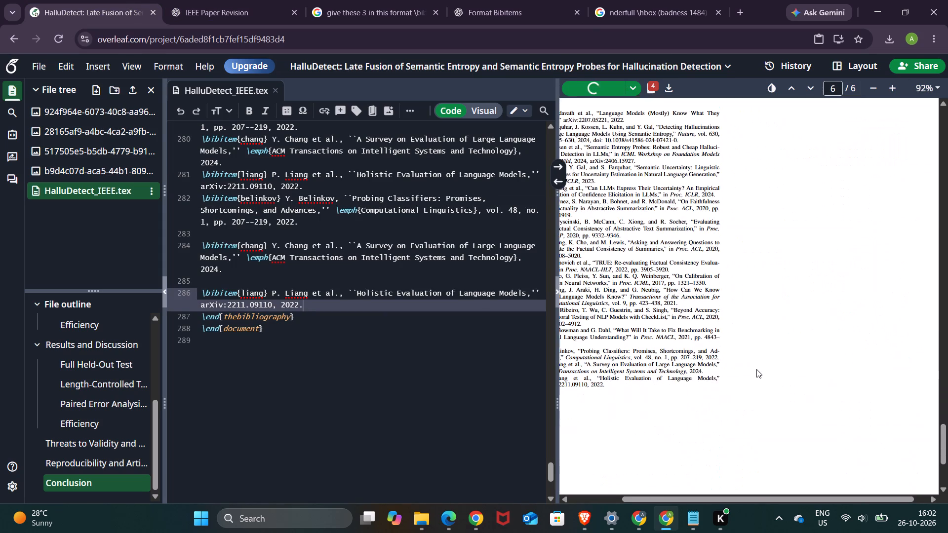
{"action": "scroll", "coordinate": [756, 369], "scroll_direction": "down", "scroll_amount": 4}
{"action": "left_click_drag", "start_coordinate": [717, 502], "coordinate": [667, 503]}
{"action": "left_click_drag", "start_coordinate": [942, 446], "coordinate": [941, 157]}
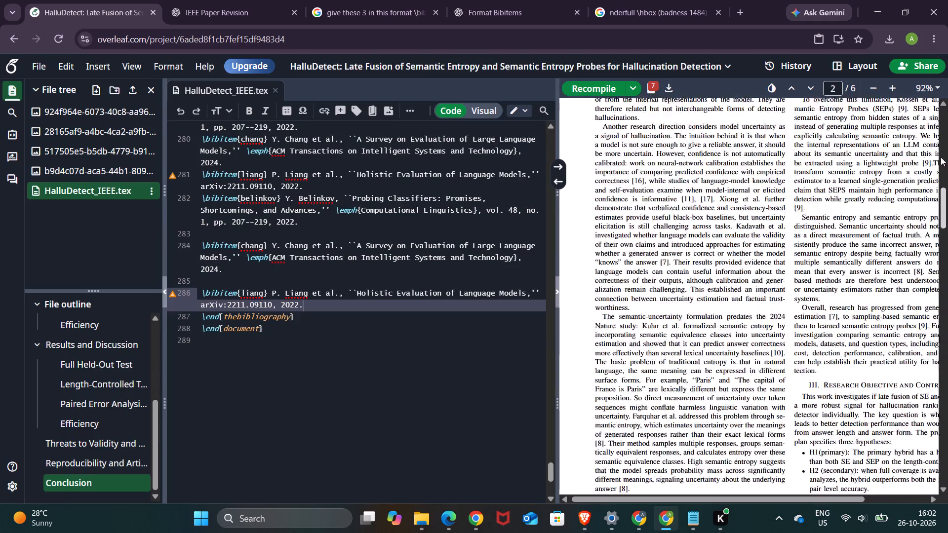
{"action": "left_click_drag", "start_coordinate": [941, 157], "coordinate": [938, 83]}
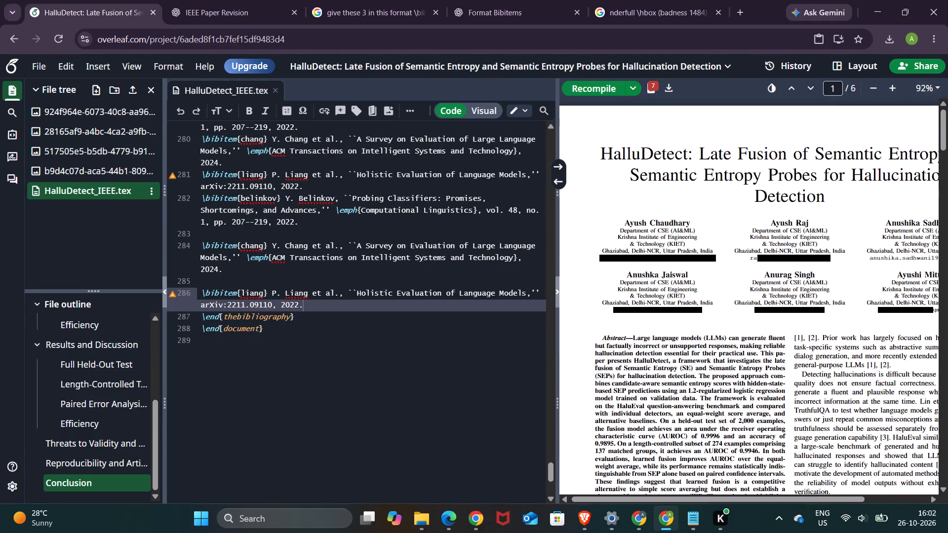